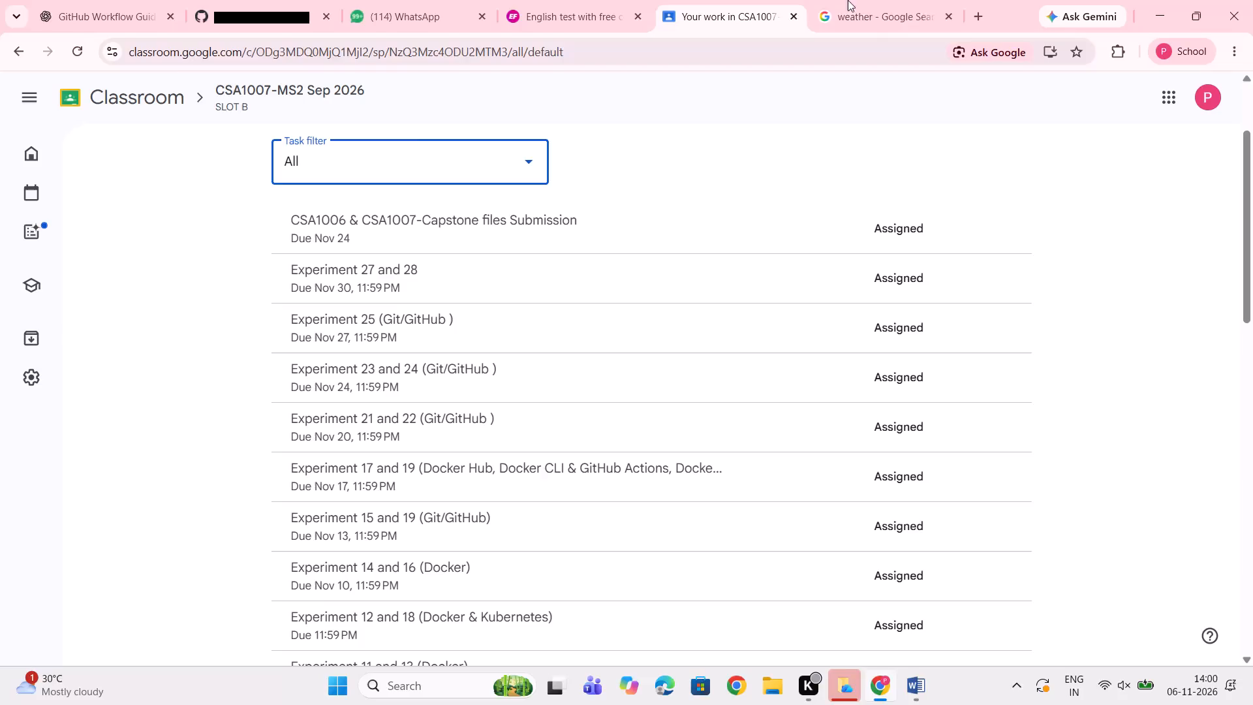
Search Google for jira in place of the weather search and open the Jira Official Website result from atlassian.com.
{"action": "left_click", "coordinate": [891, 0]}
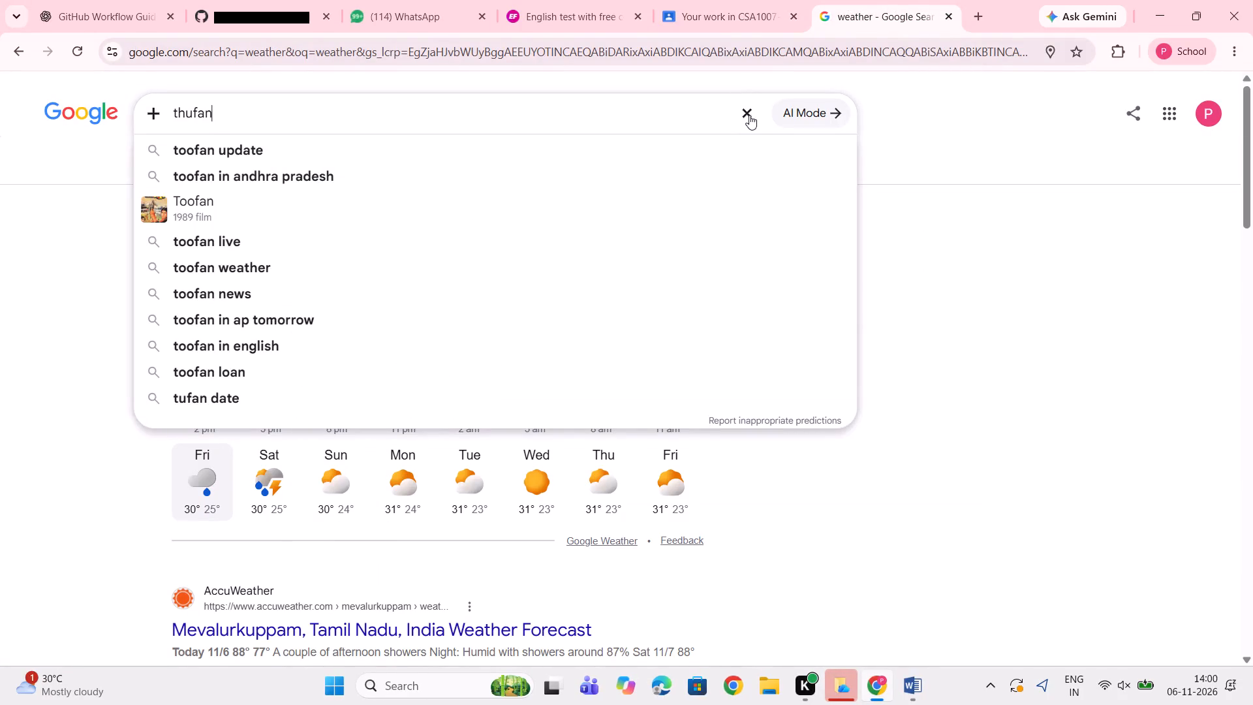
{"action": "left_click", "coordinate": [752, 116]}
{"action": "type", "text": "jira"}
{"action": "key", "text": "Return"}
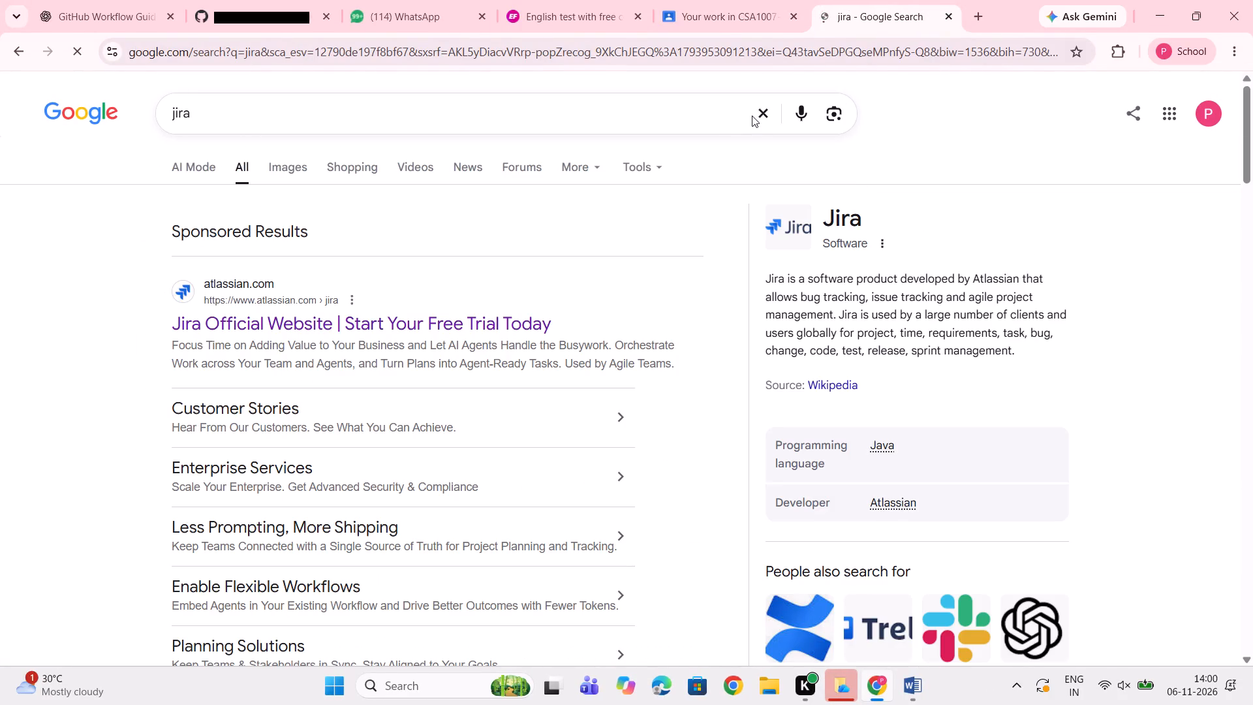
{"action": "left_click", "coordinate": [441, 321]}
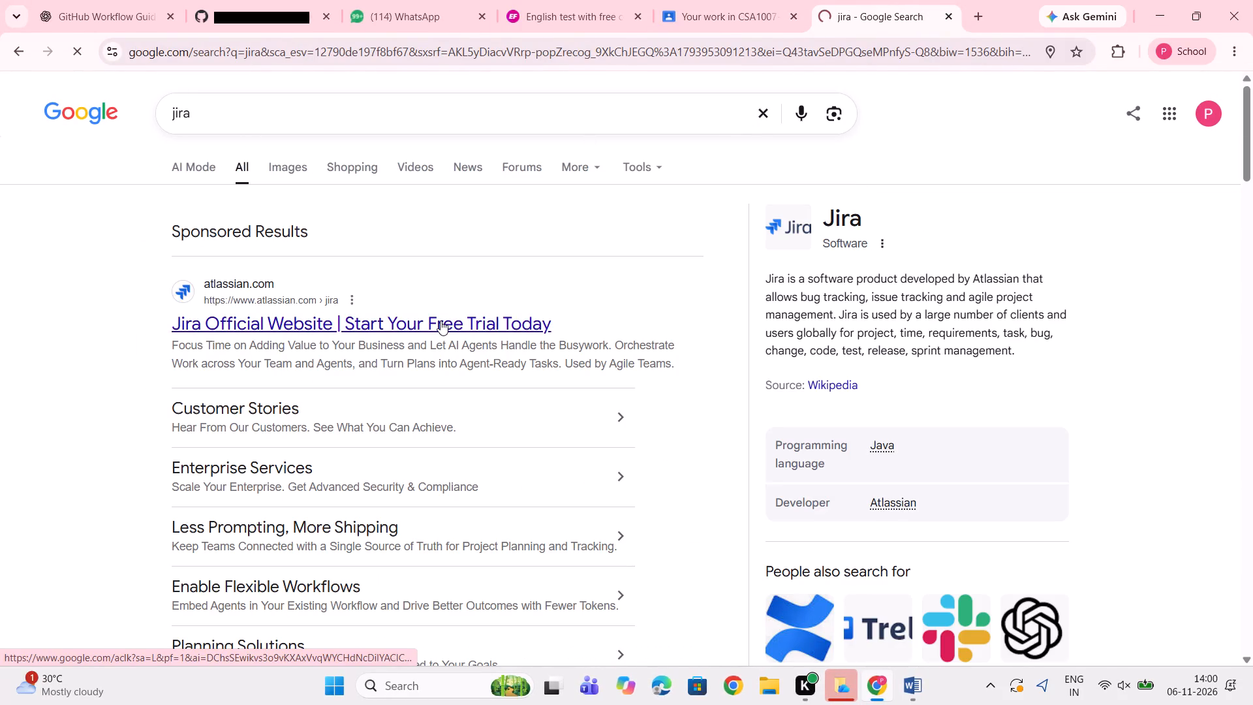
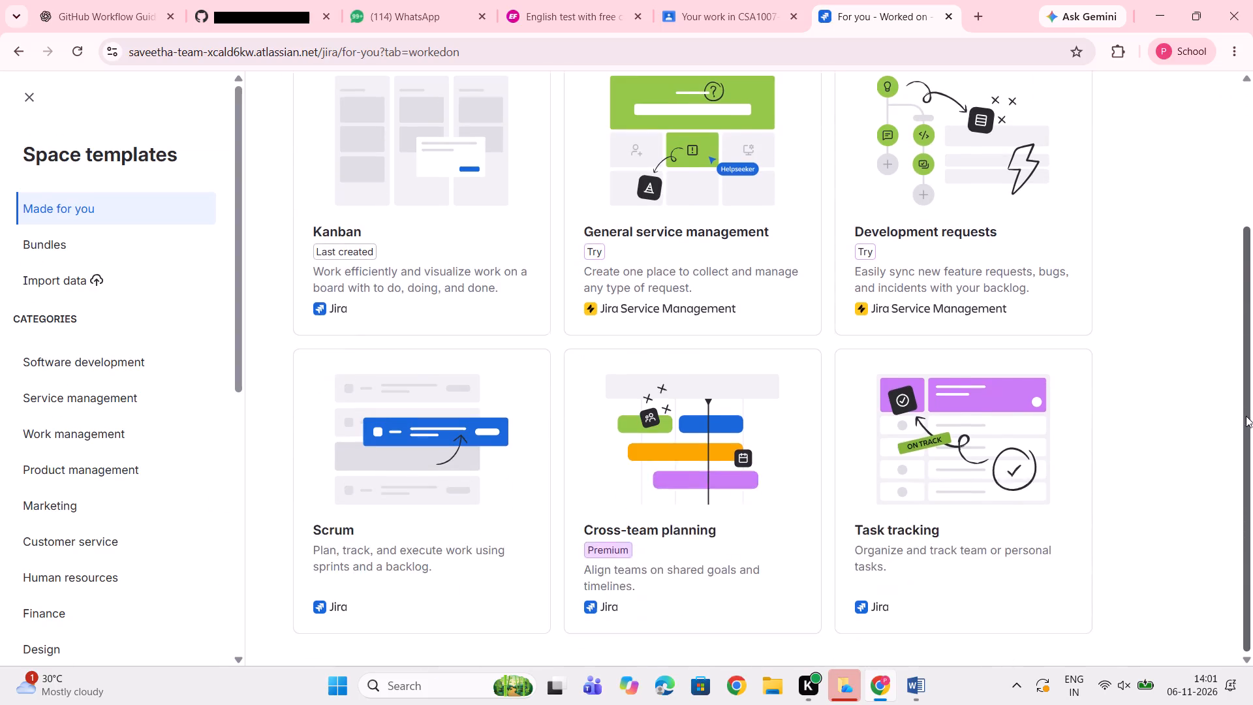
Choose the Scrum template for a new Jira space and start using it.
{"action": "left_click", "coordinate": [478, 508]}
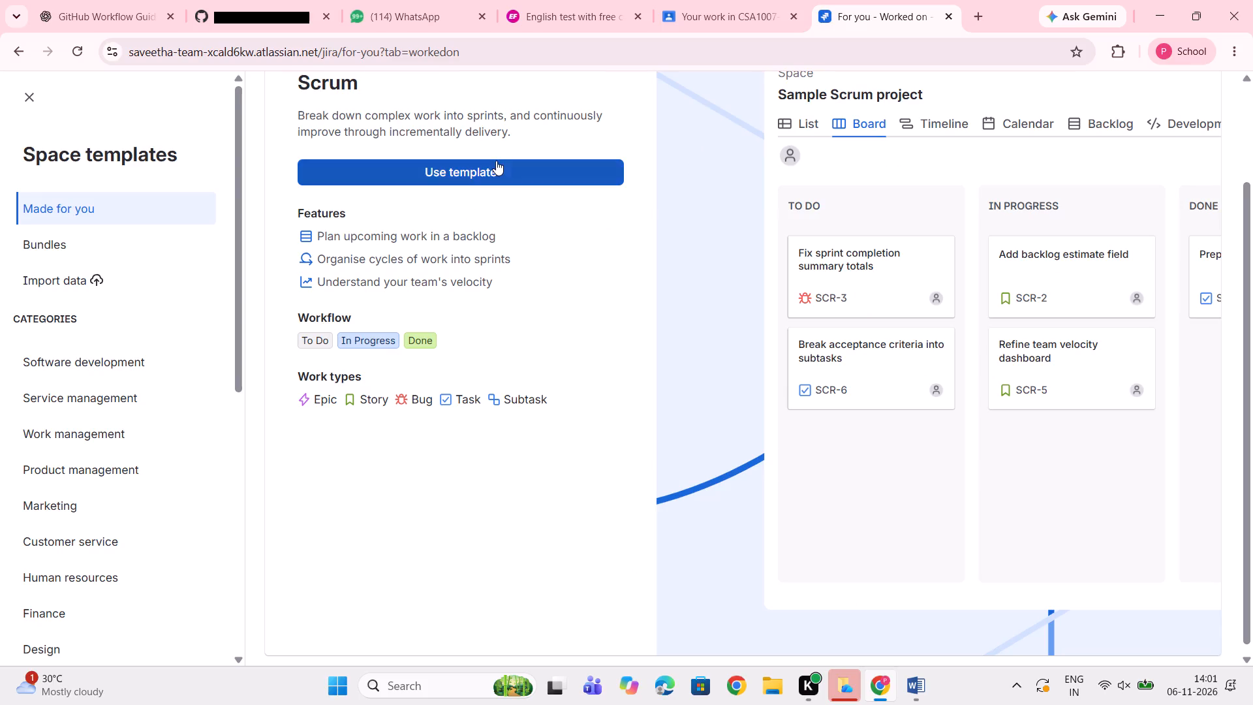
{"action": "left_click", "coordinate": [496, 161]}
Name the new space Omnichannel Order Fulfillment Platforms.
{"action": "left_click", "coordinate": [367, 254]}
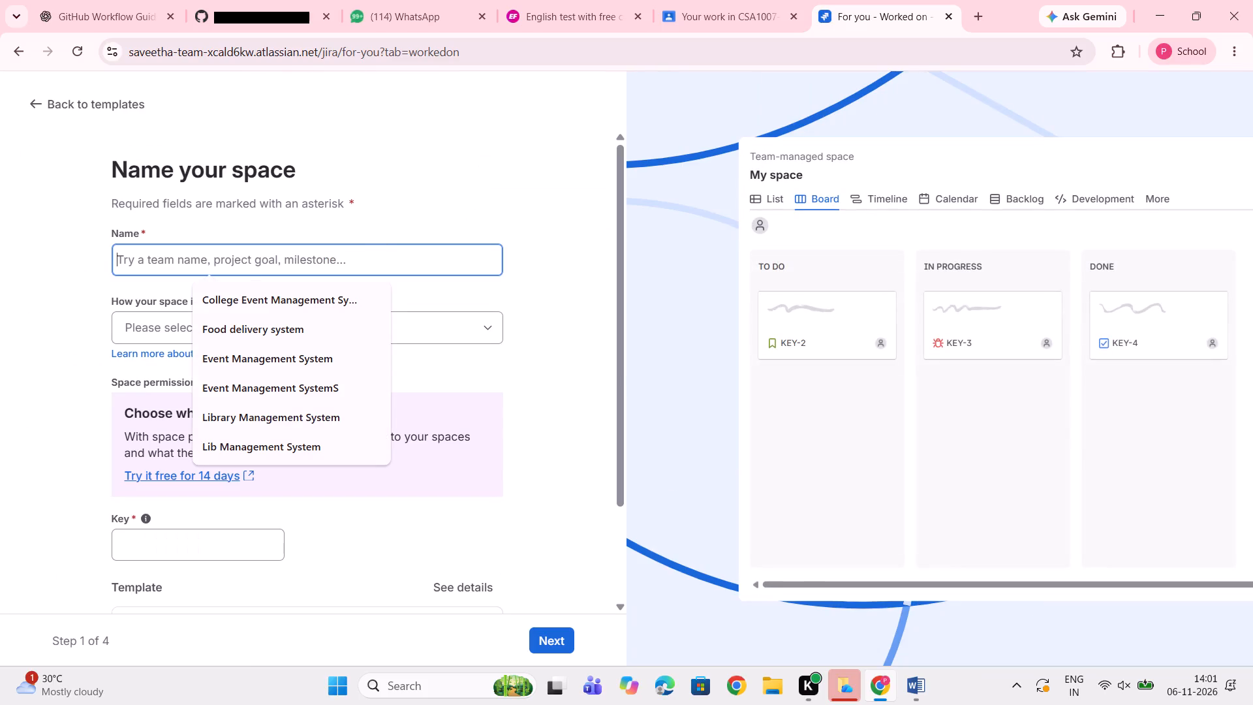
{"action": "type", "text": "mni"}
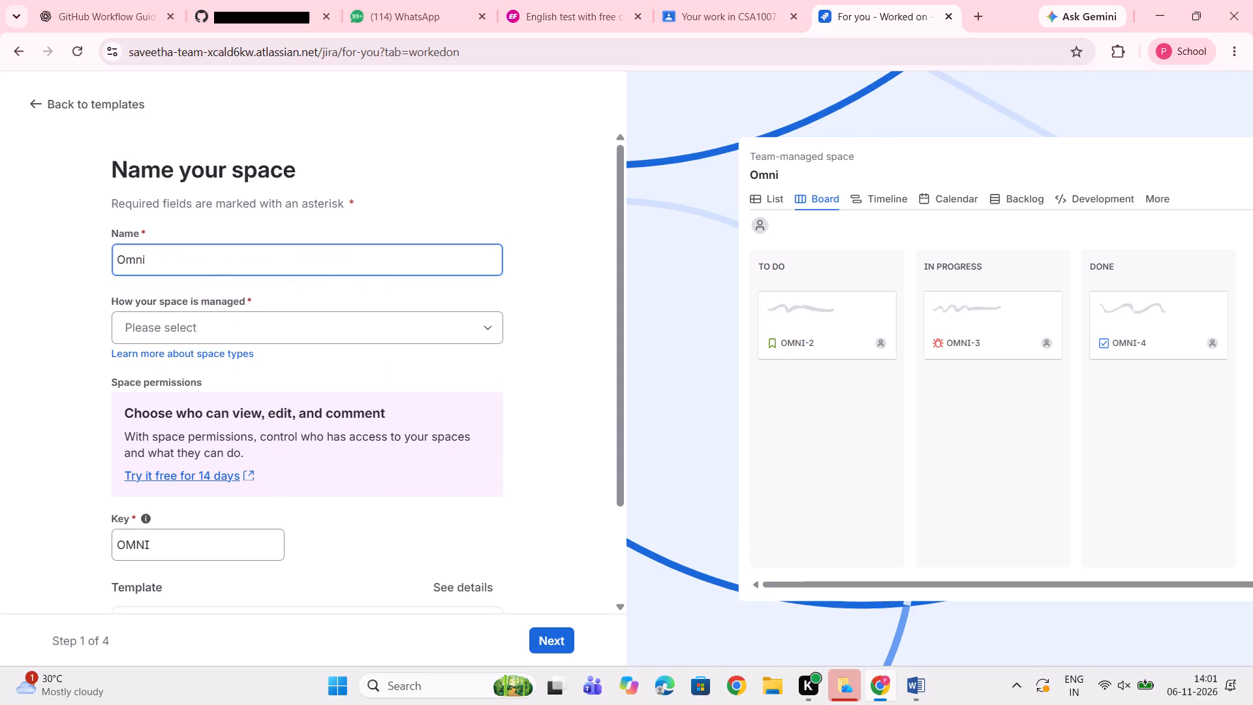
{"action": "type", "text": "channel"}
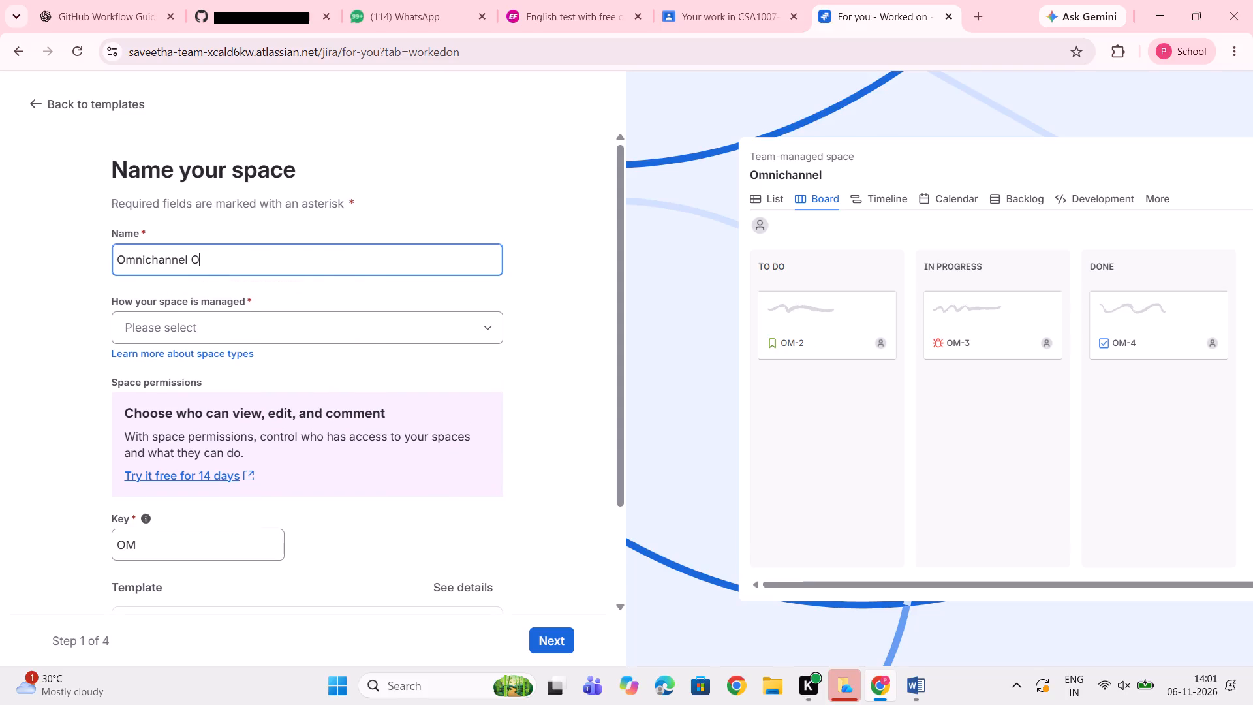
{"action": "type", "text": "der"}
{"action": "key", "text": "space"}
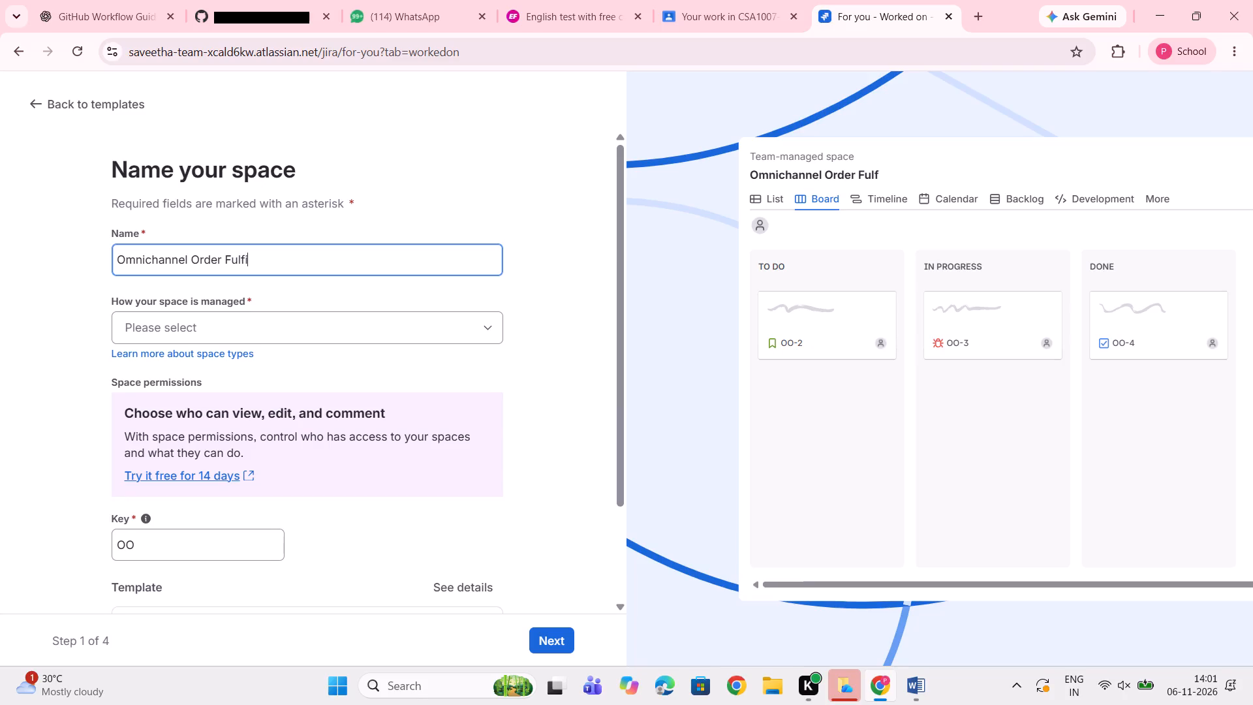
{"action": "key", "text": "BackSpace"}
{"action": "type", "text": "ent"}
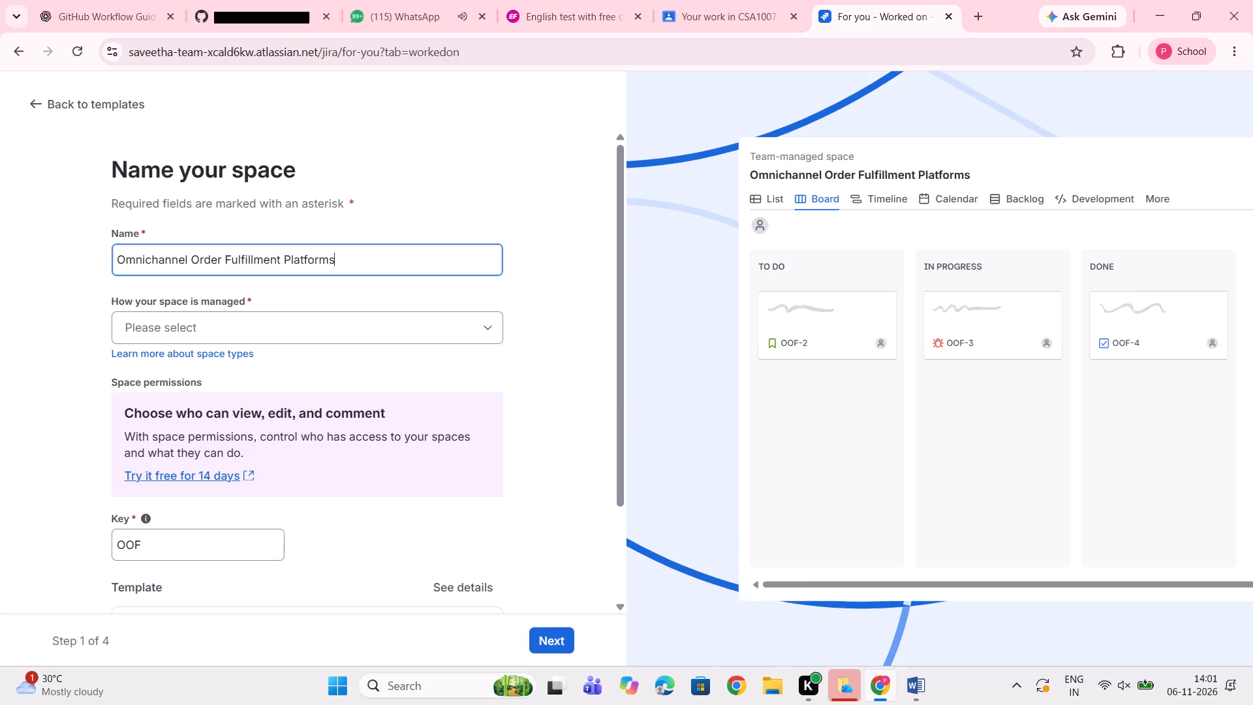
Set how the space is managed to Company-managed.
{"action": "left_click", "coordinate": [291, 345]}
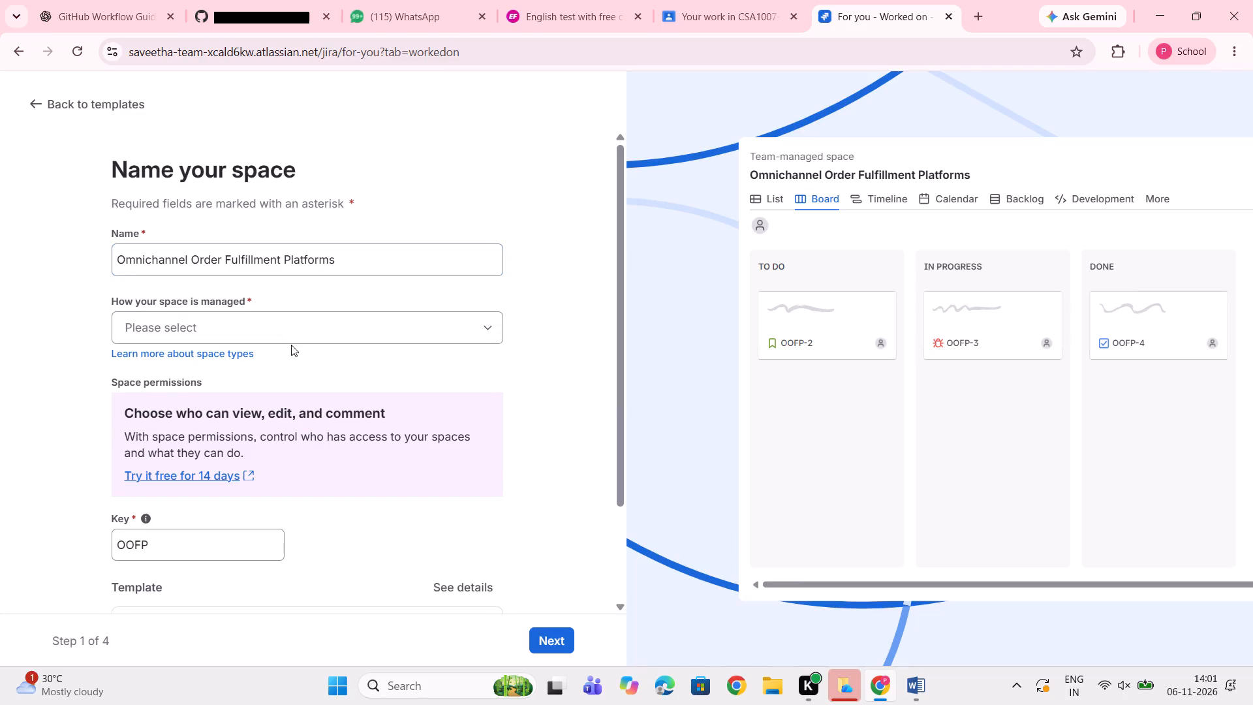
{"action": "left_click", "coordinate": [302, 337]}
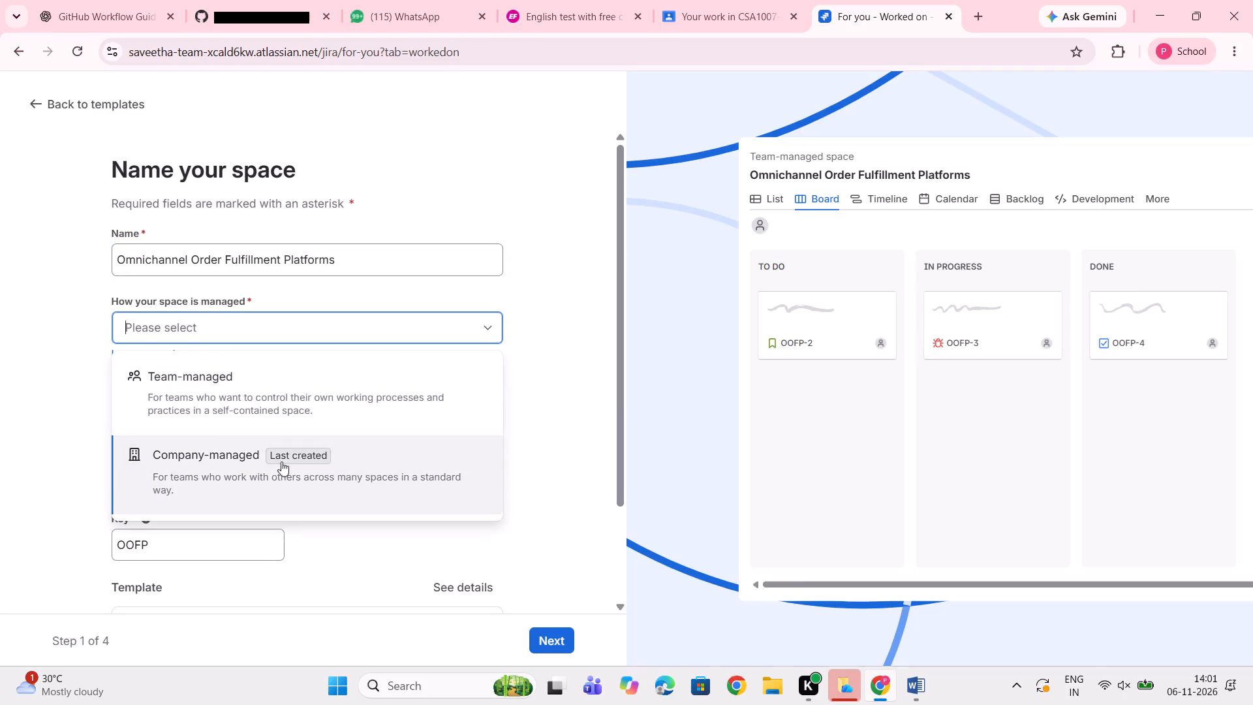
{"action": "left_click", "coordinate": [277, 473]}
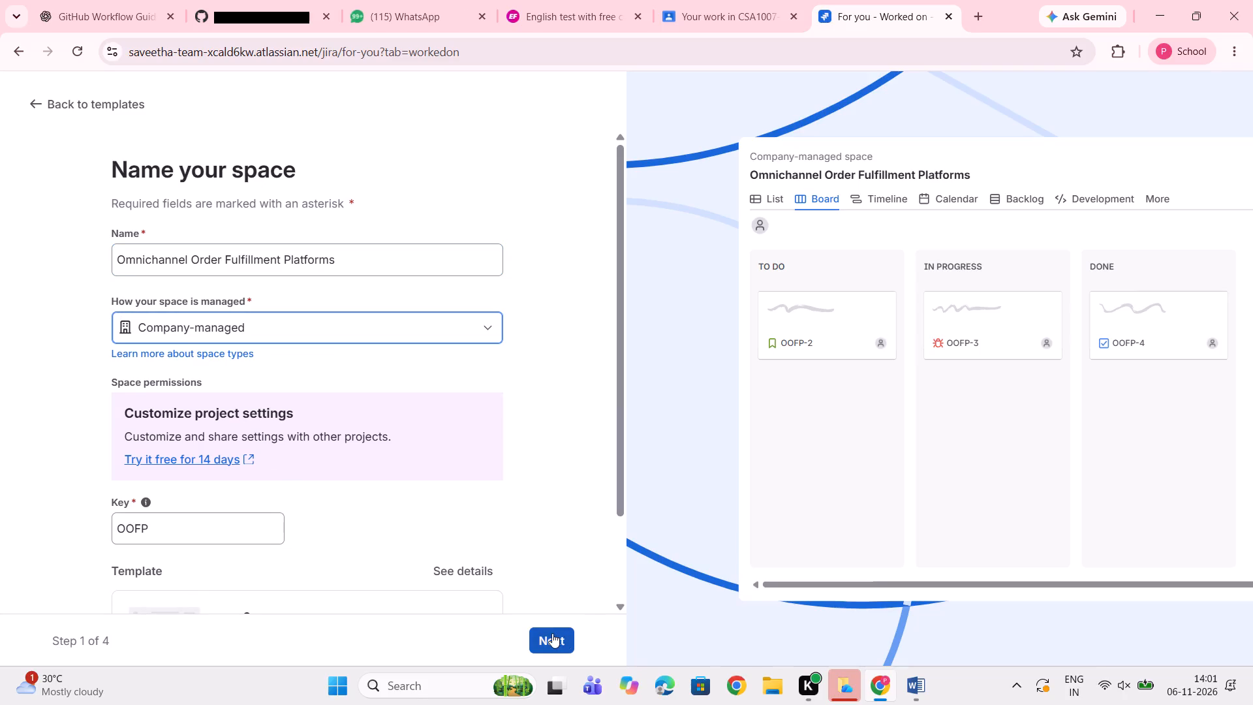
Create the space with the default work types, statuses and views, and continue past the team invitation without adding anyone.
{"action": "left_click", "coordinate": [552, 634]}
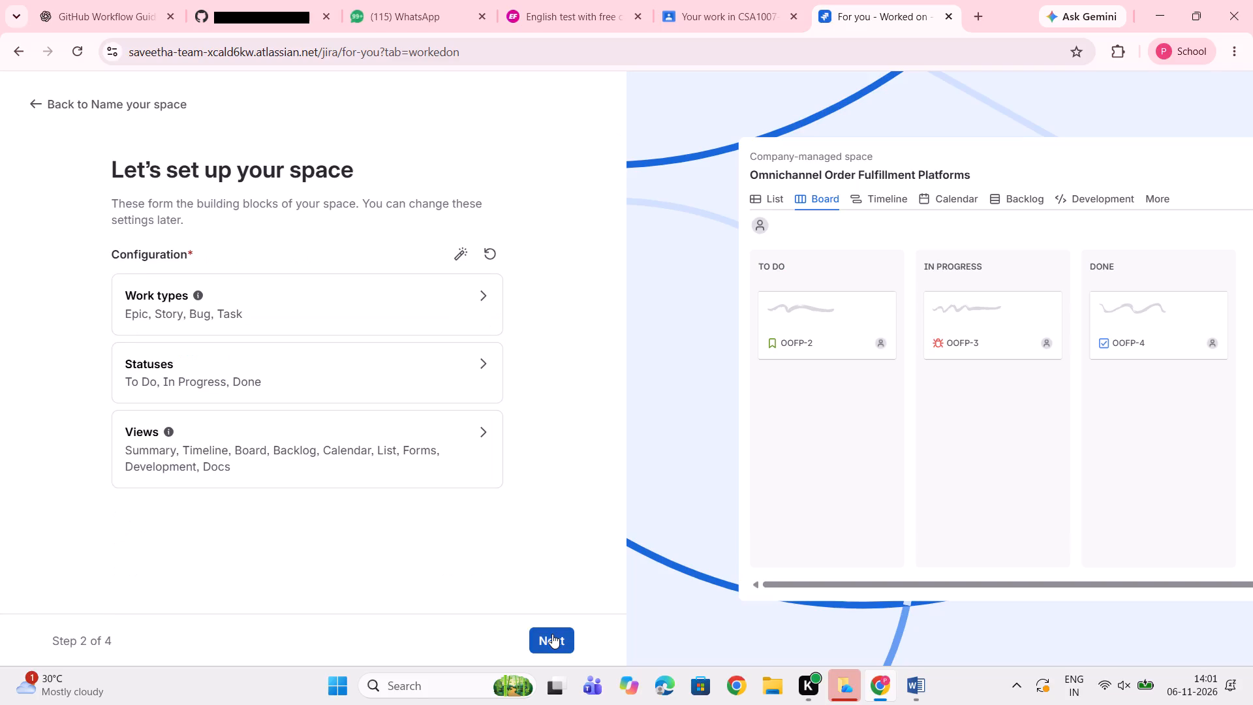
{"action": "left_click", "coordinate": [552, 634]}
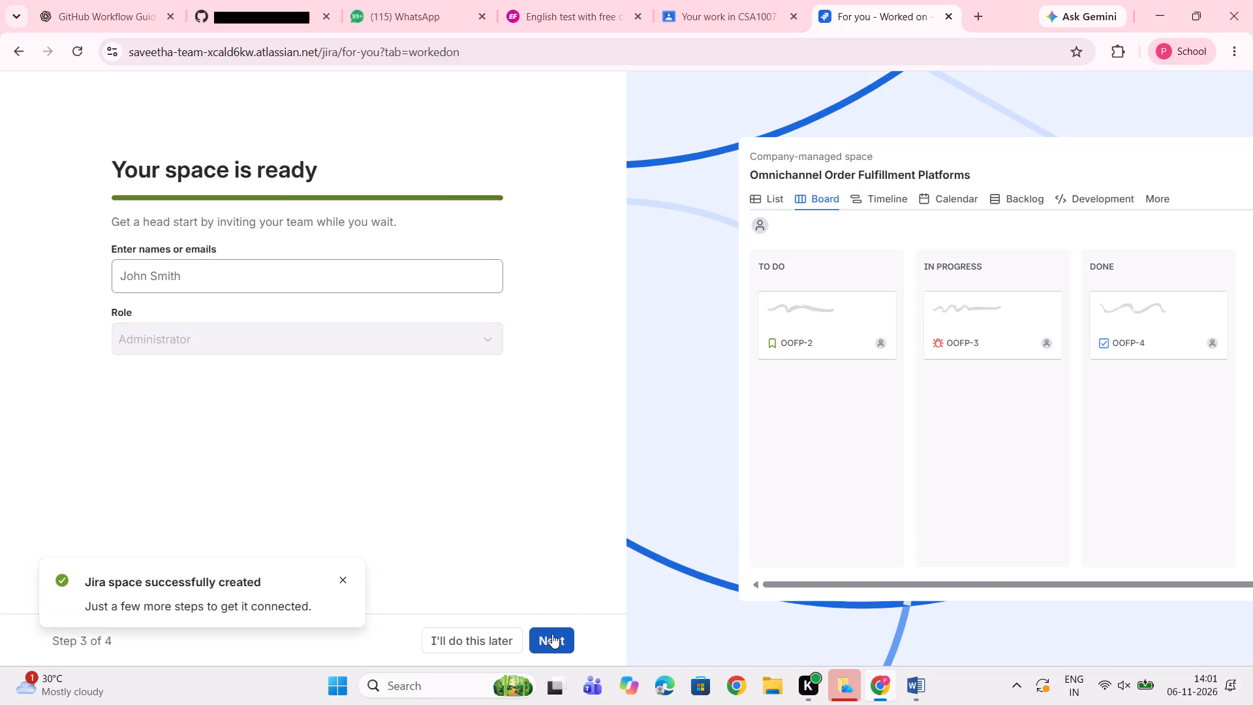
{"action": "left_click", "coordinate": [552, 634]}
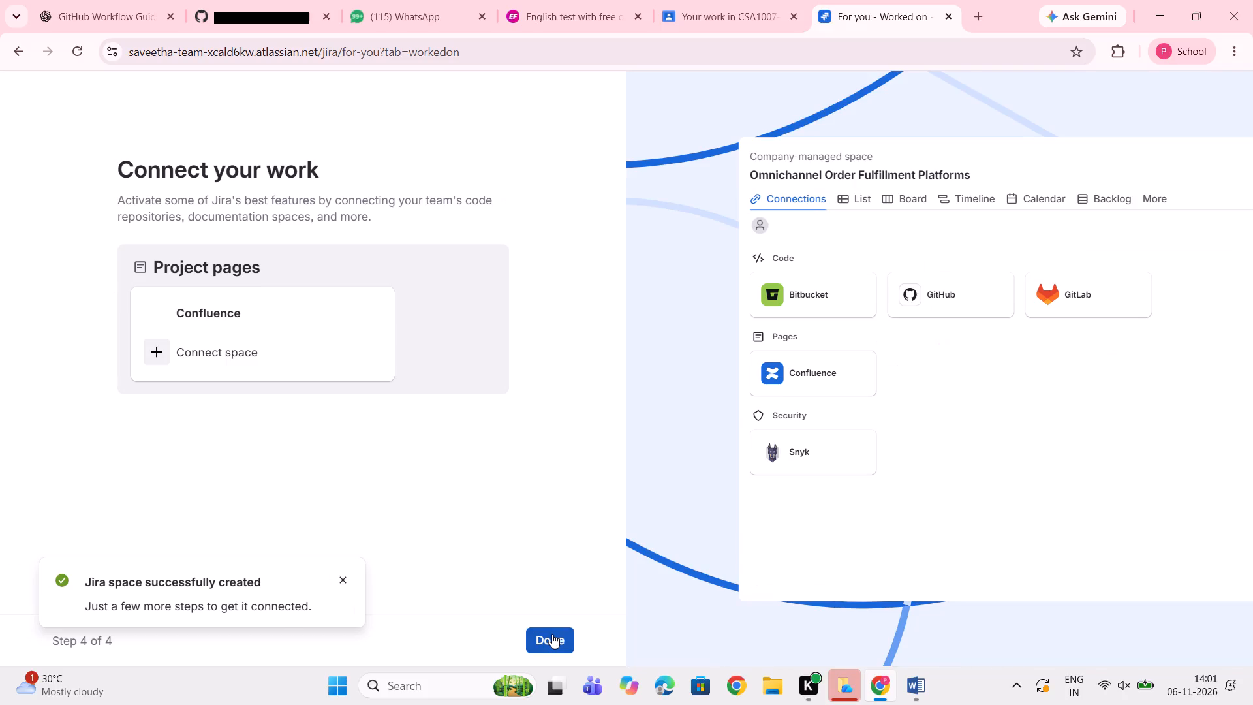
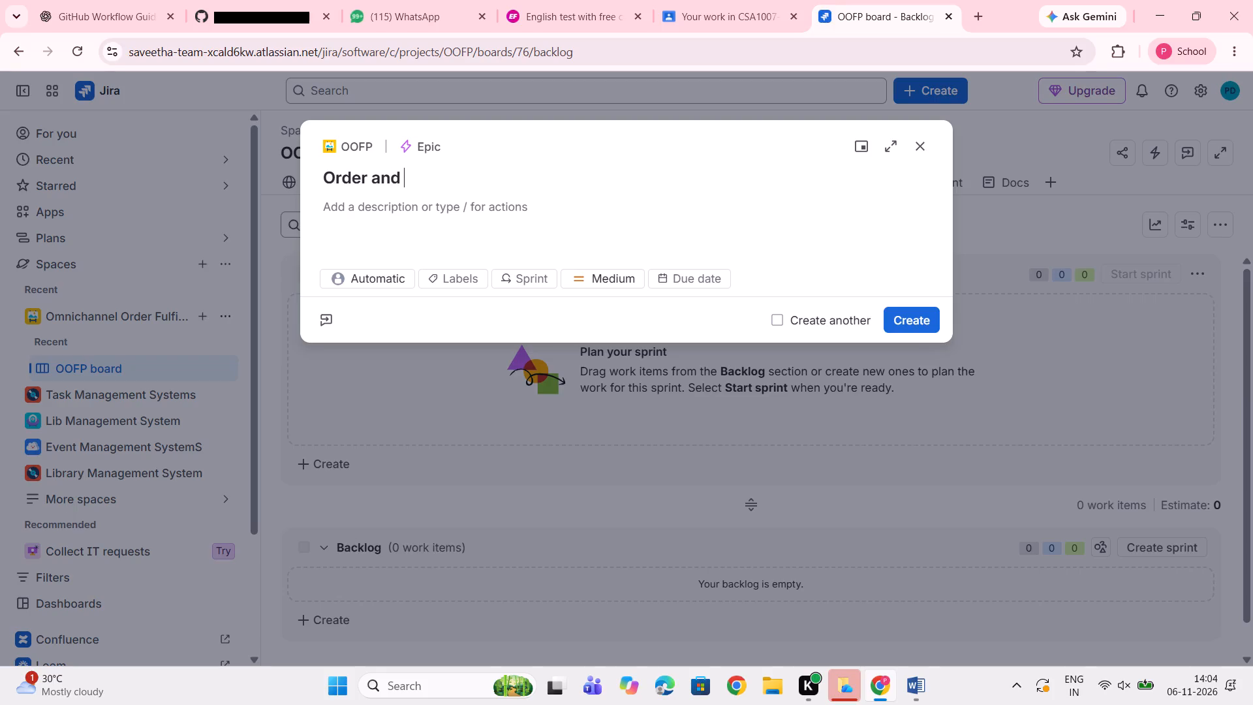
Finish the epic's summary as Order and Stock Core and create the epic.
{"action": "type", "text": "tock"}
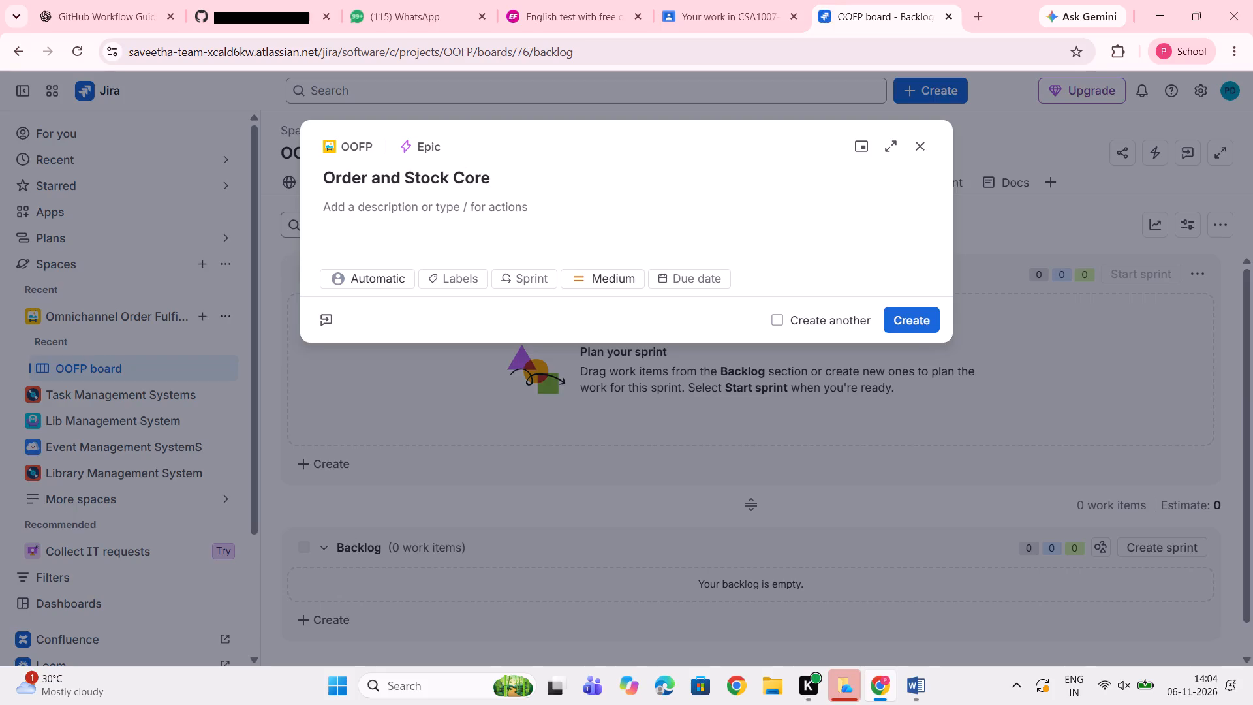
{"action": "left_click", "coordinate": [905, 317]}
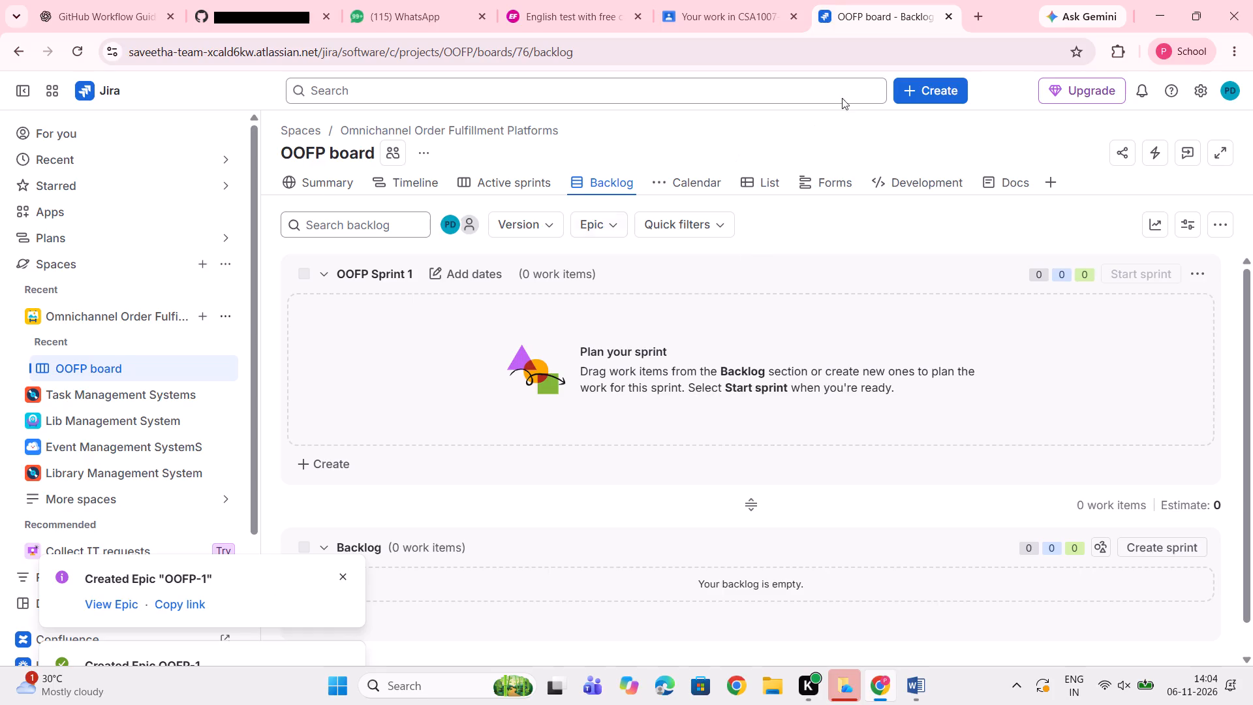
Create an epic in the OOFP space with the summary Payments and Refund Governanace.
{"action": "left_click", "coordinate": [933, 88]}
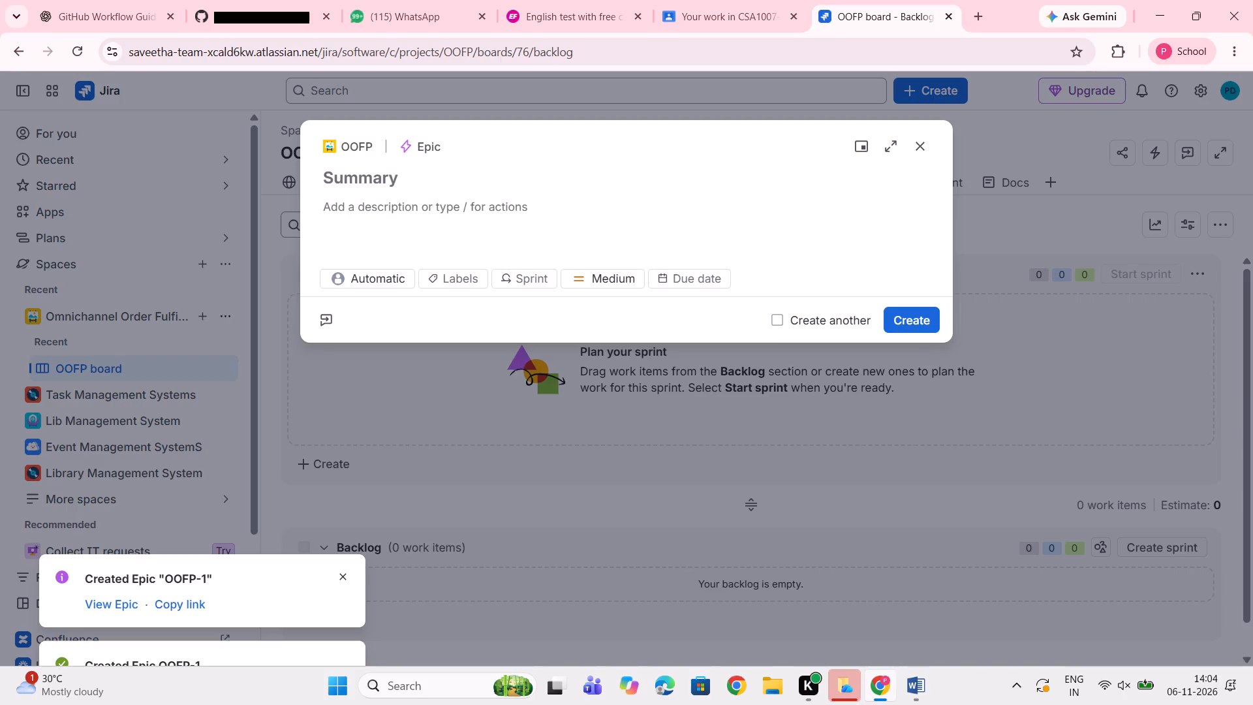
{"action": "type", "text": "ayments"}
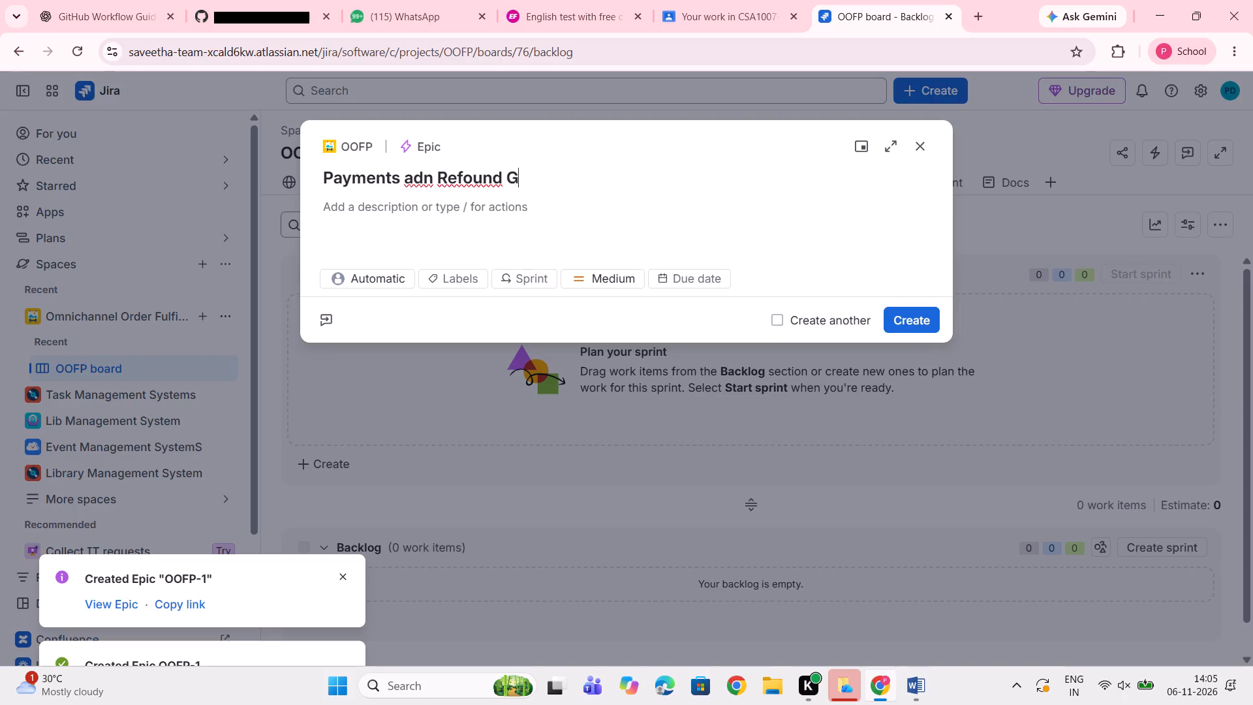
{"action": "type", "text": "overnanace"}
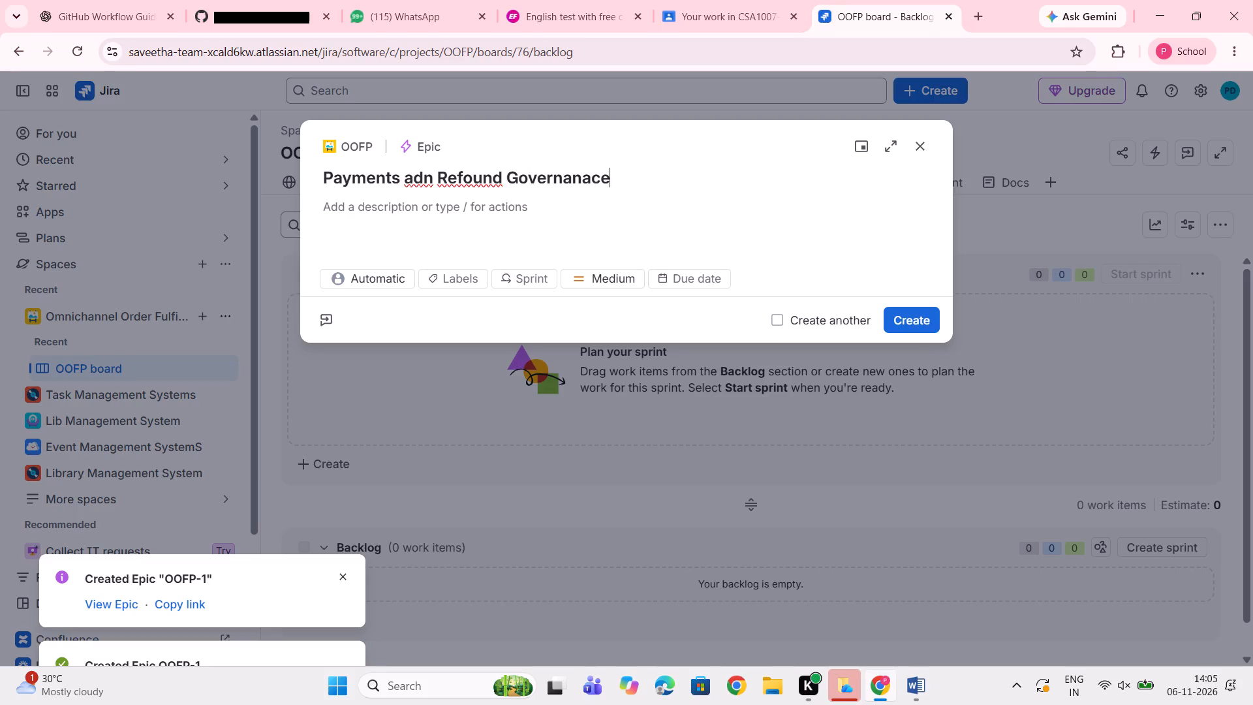
{"action": "left_click", "coordinate": [472, 179]}
{"action": "key", "text": "BackSpace"}
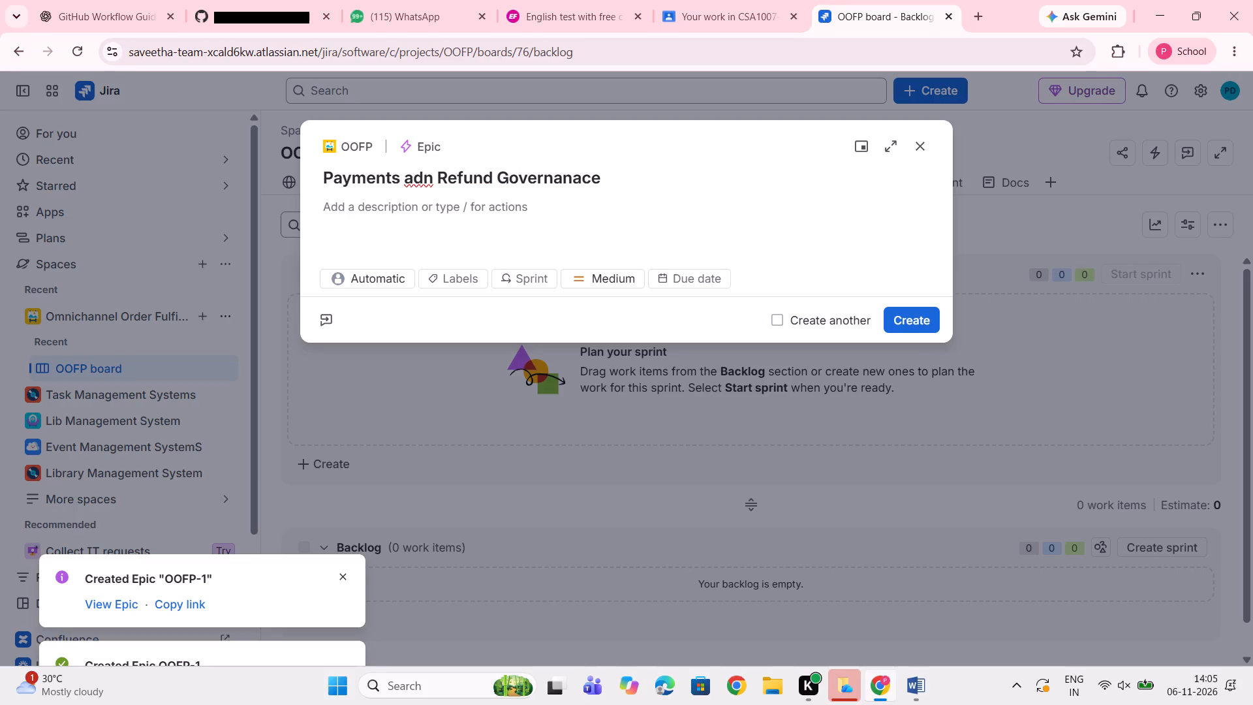
{"action": "left_click", "coordinate": [433, 180]}
{"action": "key", "text": "BackSpace"}
{"action": "key", "text": "BackSpace"}
{"action": "type", "text": "nd"}
{"action": "left_click", "coordinate": [906, 313]}
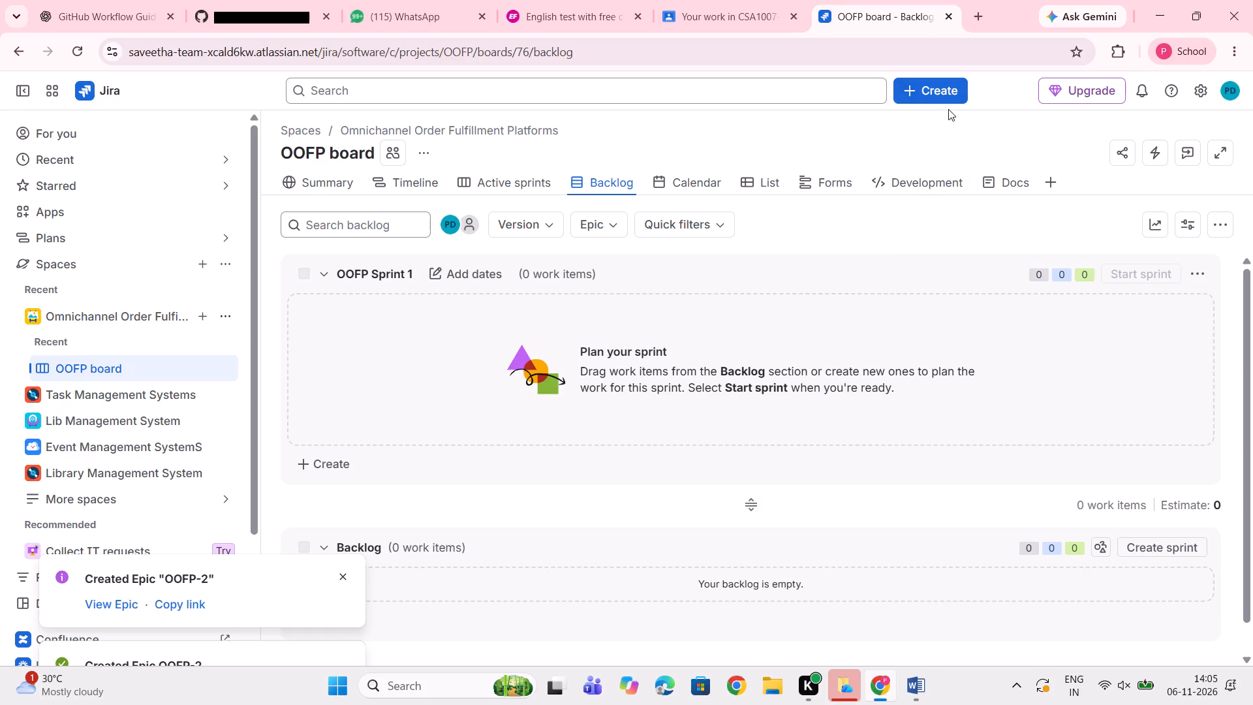
Create an epic in the OOFP space with the summary Warehouse Fulfillment and Tracking.
{"action": "left_click", "coordinate": [948, 89]}
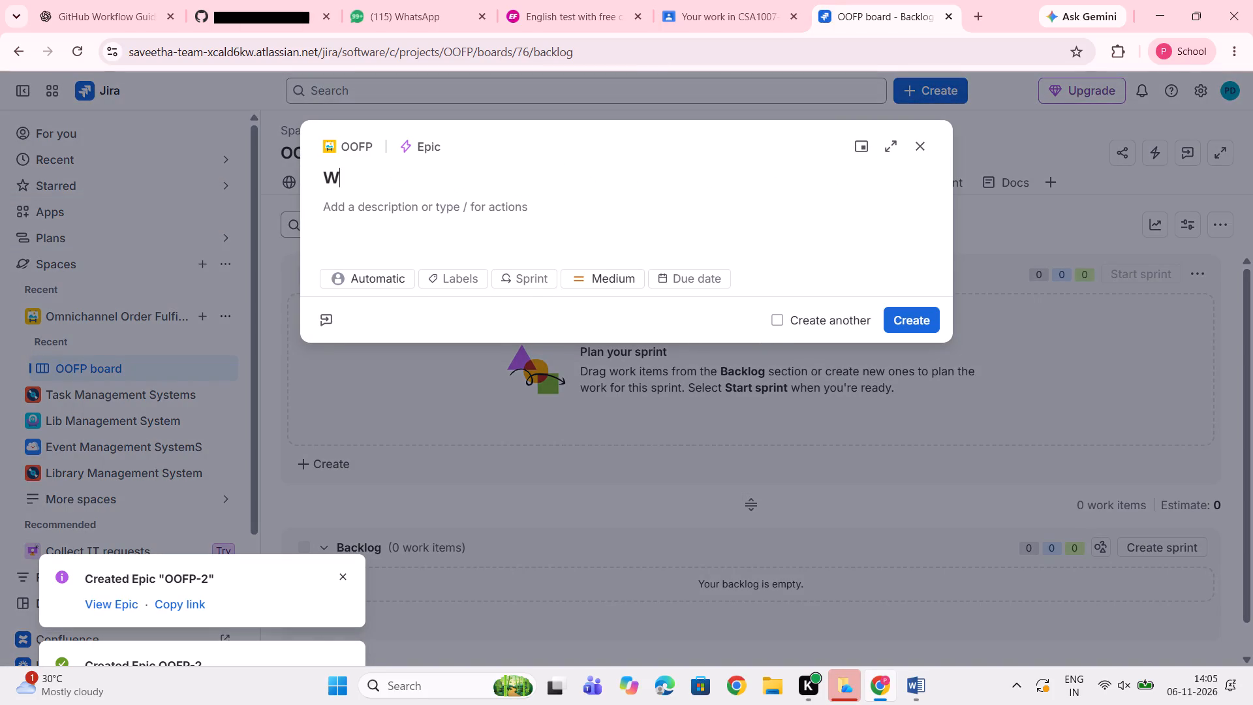
{"action": "type", "text": "are"}
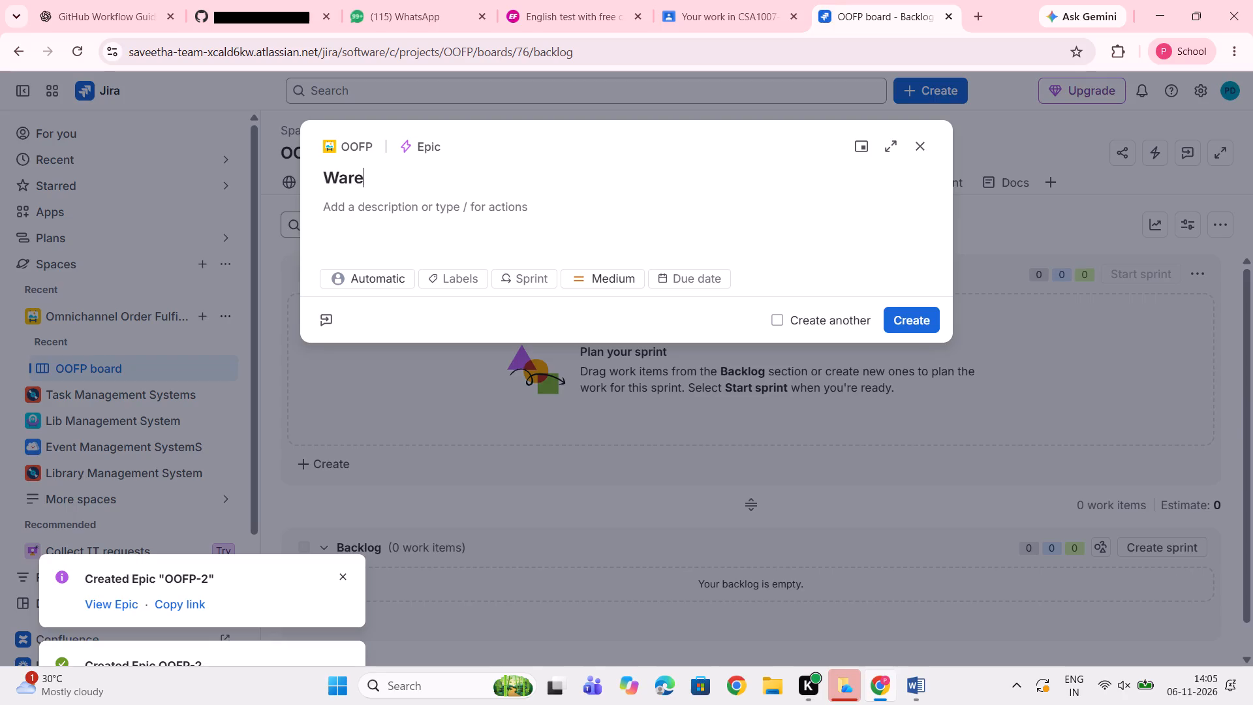
{"action": "type", "text": "house f"}
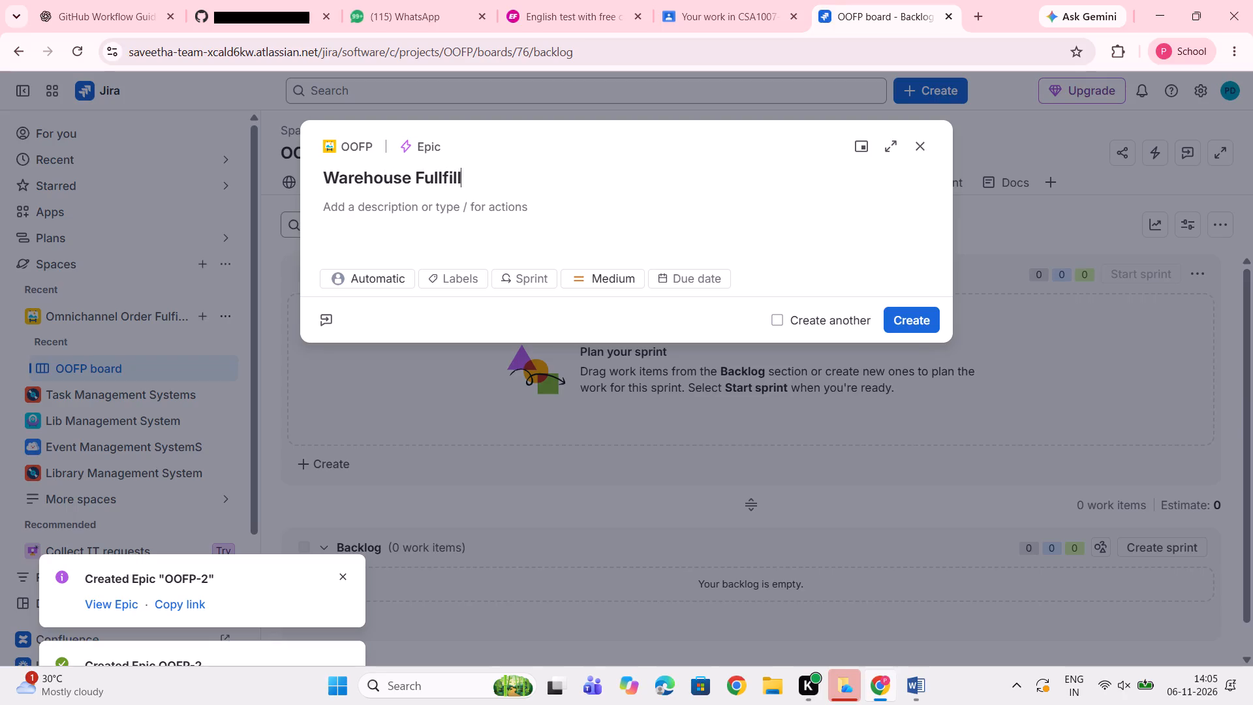
{"action": "key", "text": "BackSpace"}
{"action": "key", "text": "BackSpace"}
{"action": "key", "text": "BackSpace"}
{"action": "key", "text": "BackSpace"}
{"action": "key", "text": "BackSpace"}
{"action": "type", "text": "fillment"}
{"action": "key", "text": "space"}
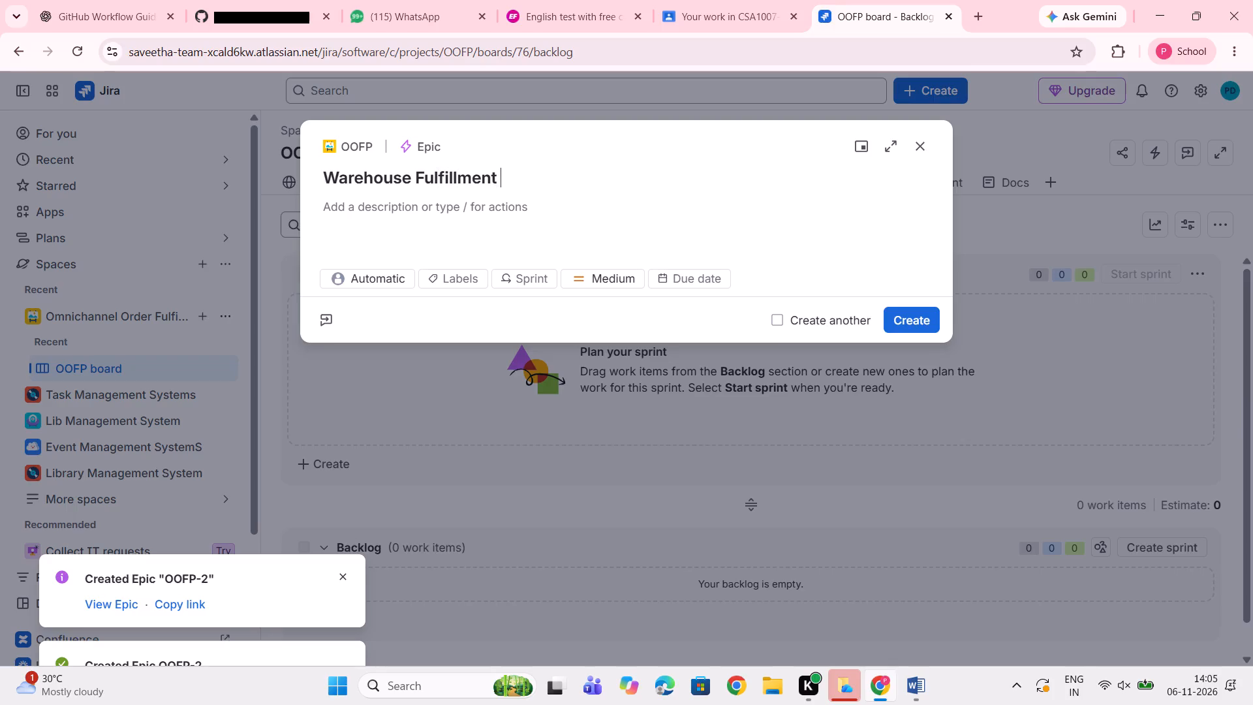
{"action": "key", "text": "n"}
{"action": "key", "text": "BackSpace"}
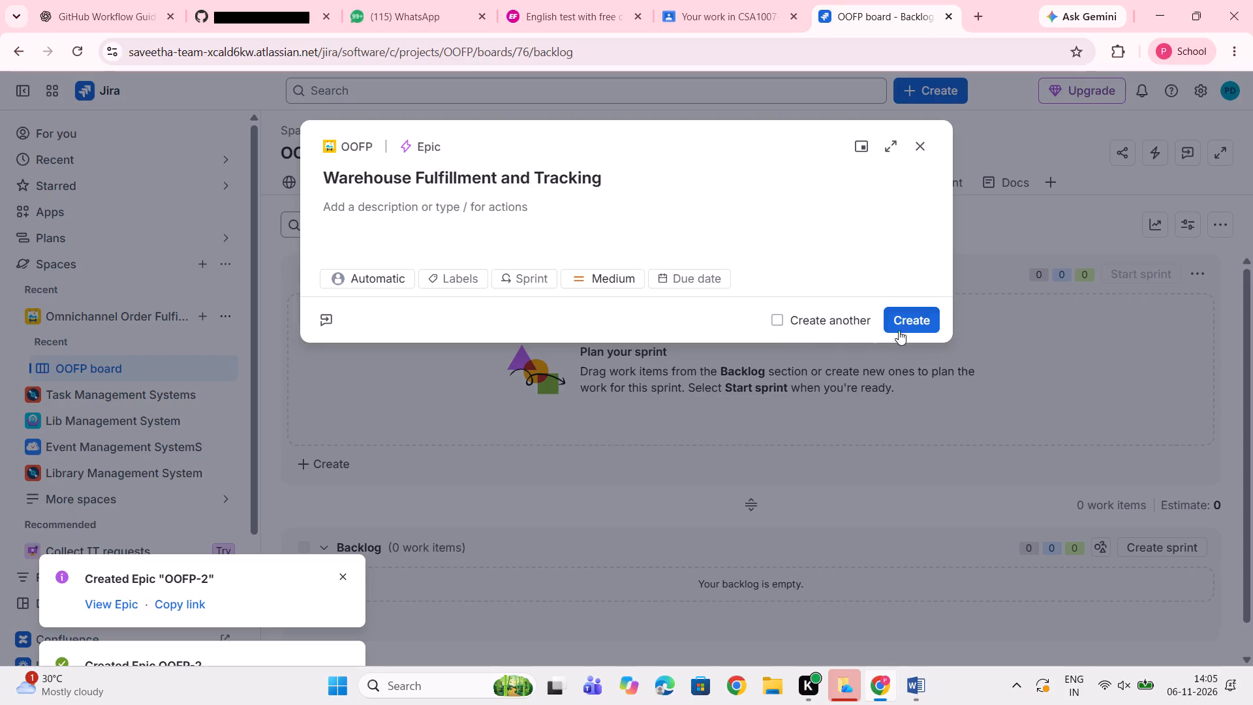
{"action": "left_click", "coordinate": [920, 311]}
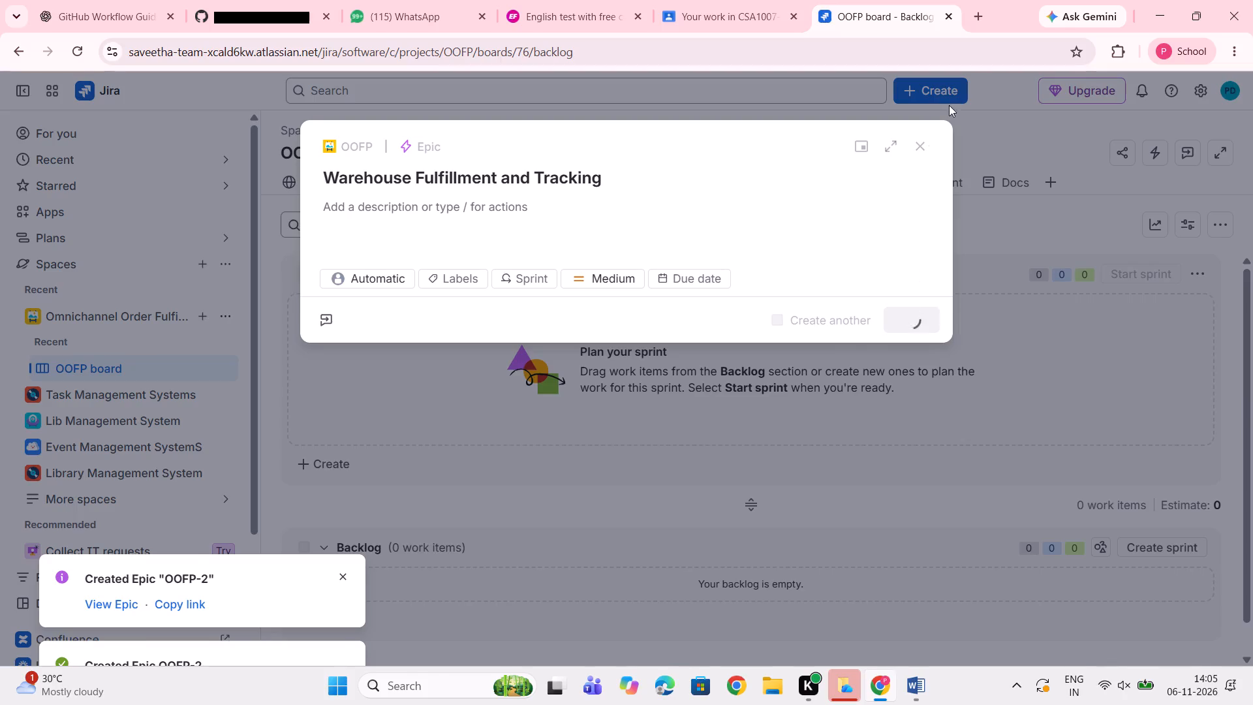
Create an epic in the OOFP space with the summary Reproducible Delivery and Support.
{"action": "left_click", "coordinate": [948, 89]}
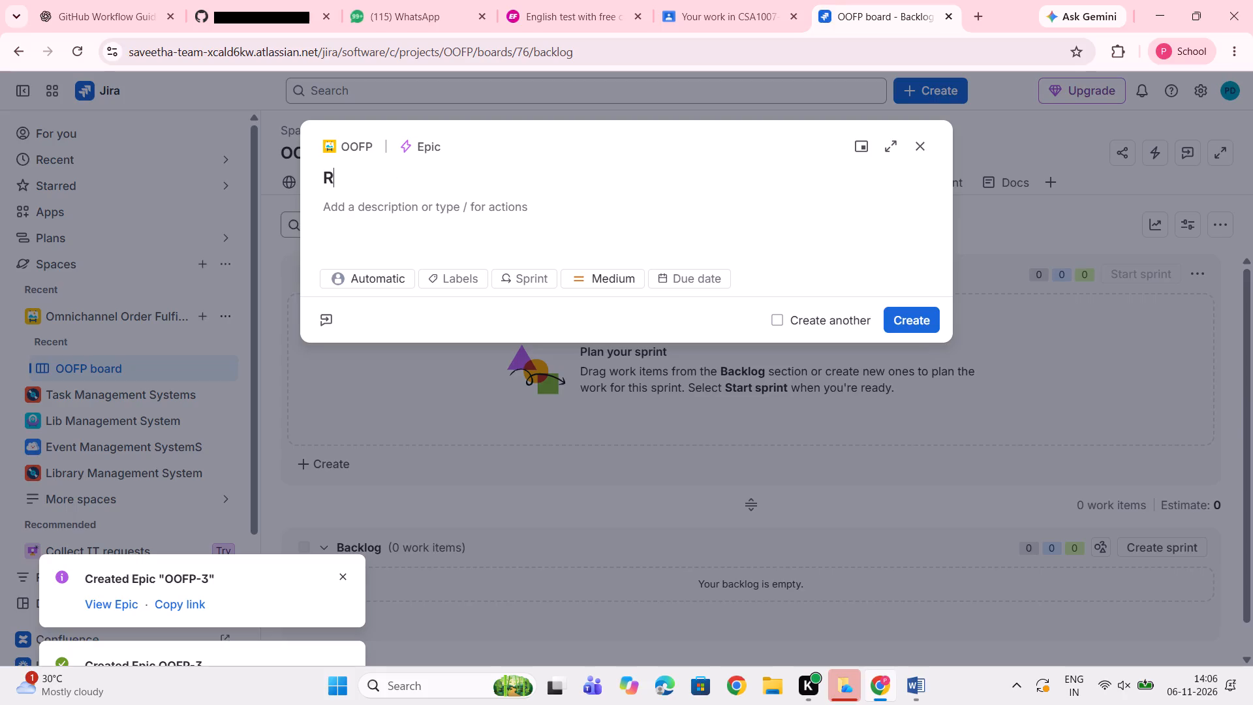
{"action": "key", "text": "p"}
{"action": "key", "text": "BackSpace"}
{"action": "type", "text": "eproducible"}
{"action": "key", "text": "space"}
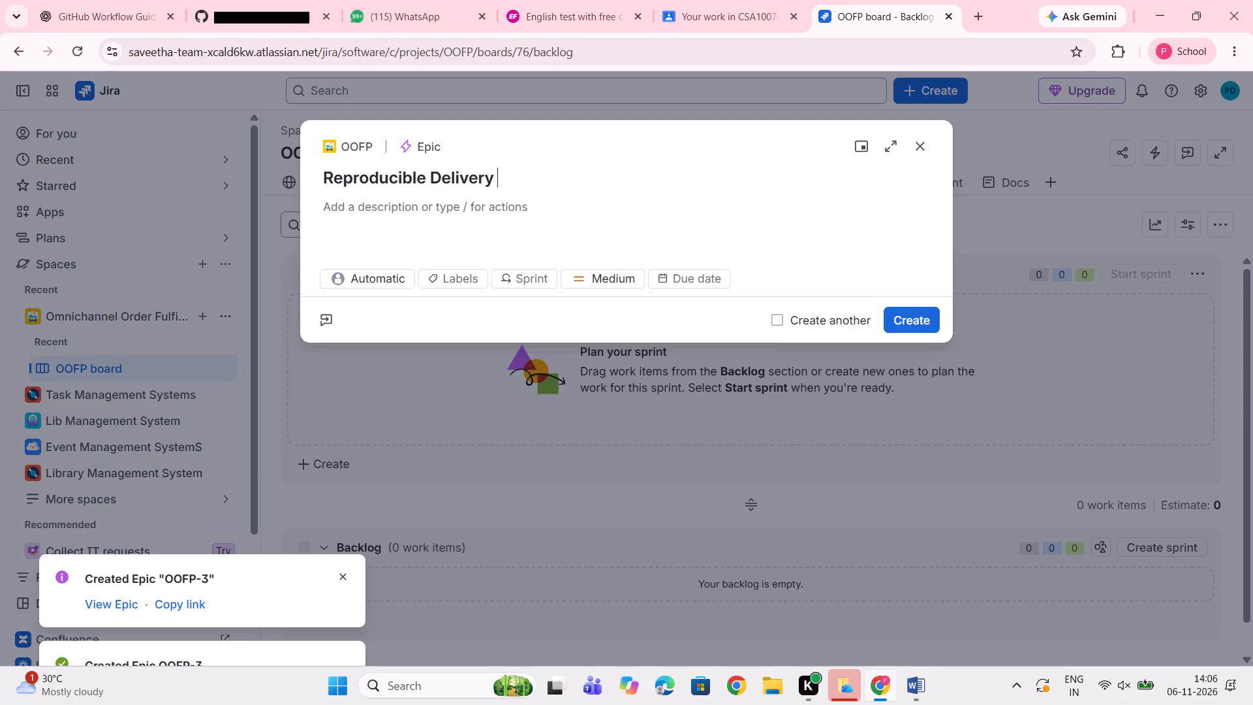
{"action": "key", "text": "s"}
{"action": "type", "text": "upport"}
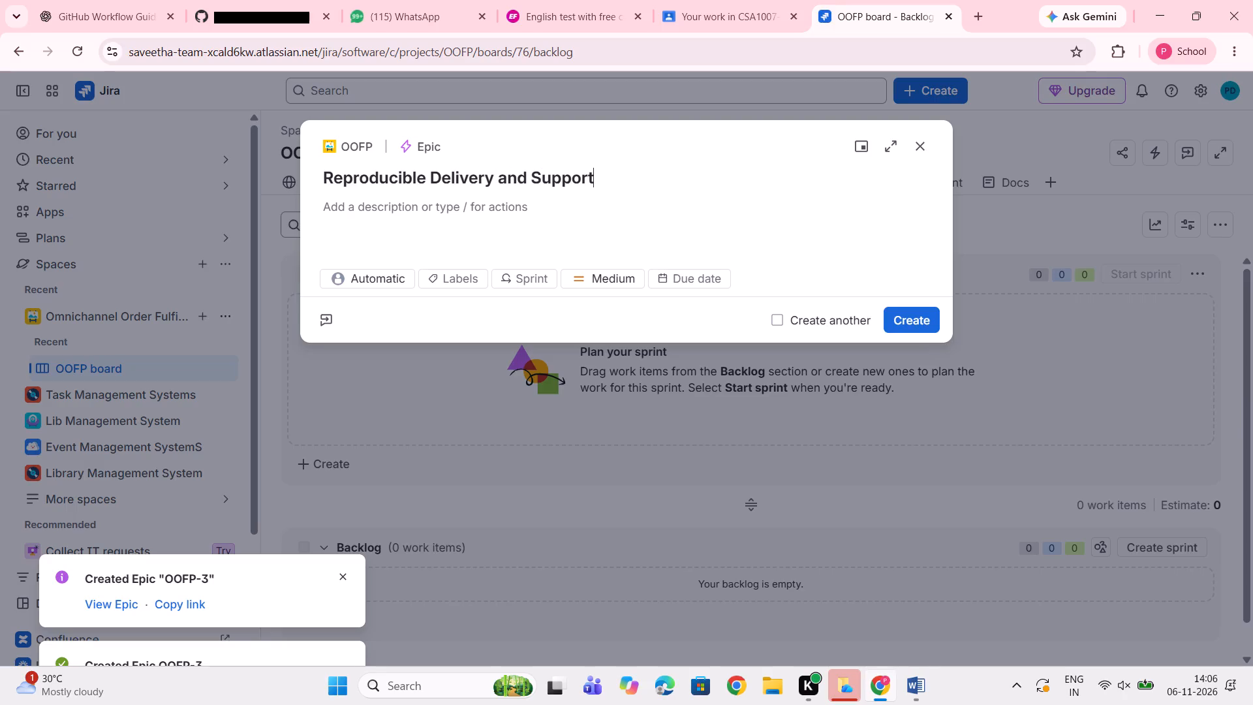
{"action": "left_click", "coordinate": [910, 321]}
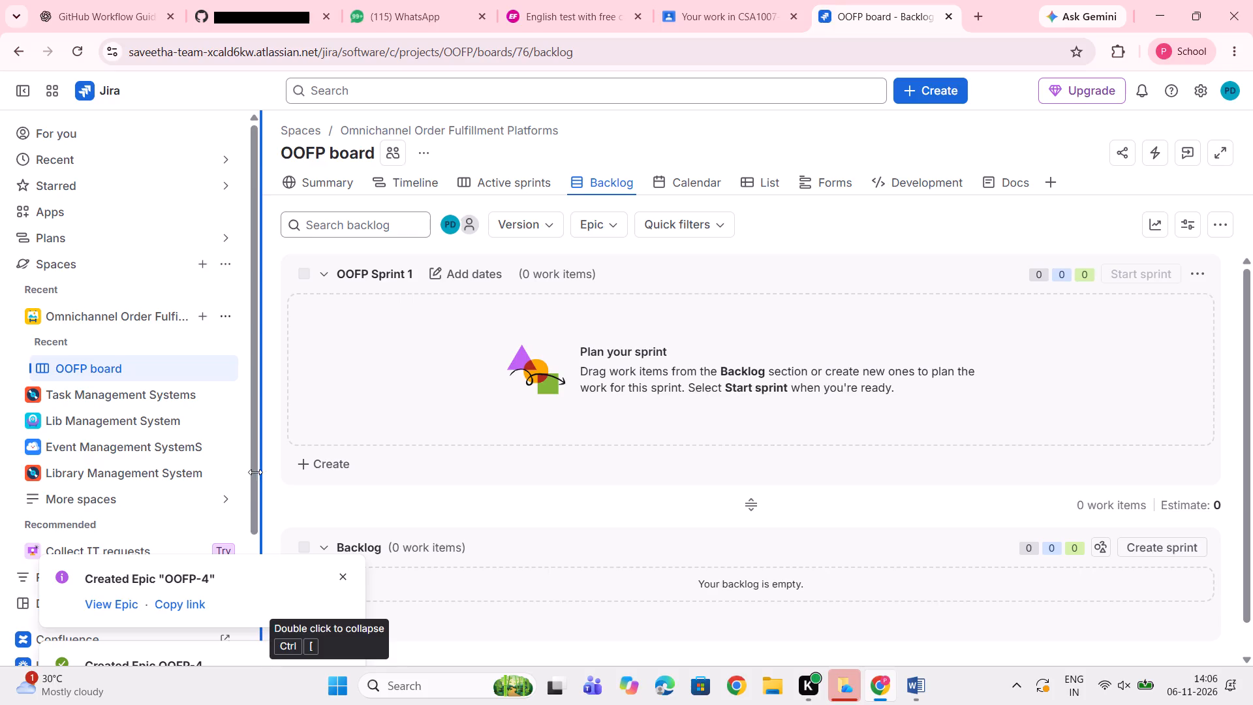
Open the newly created epic Reproducible Delivery and Support to view its details.
{"action": "left_click_drag", "start_coordinate": [253, 474], "coordinate": [256, 537]}
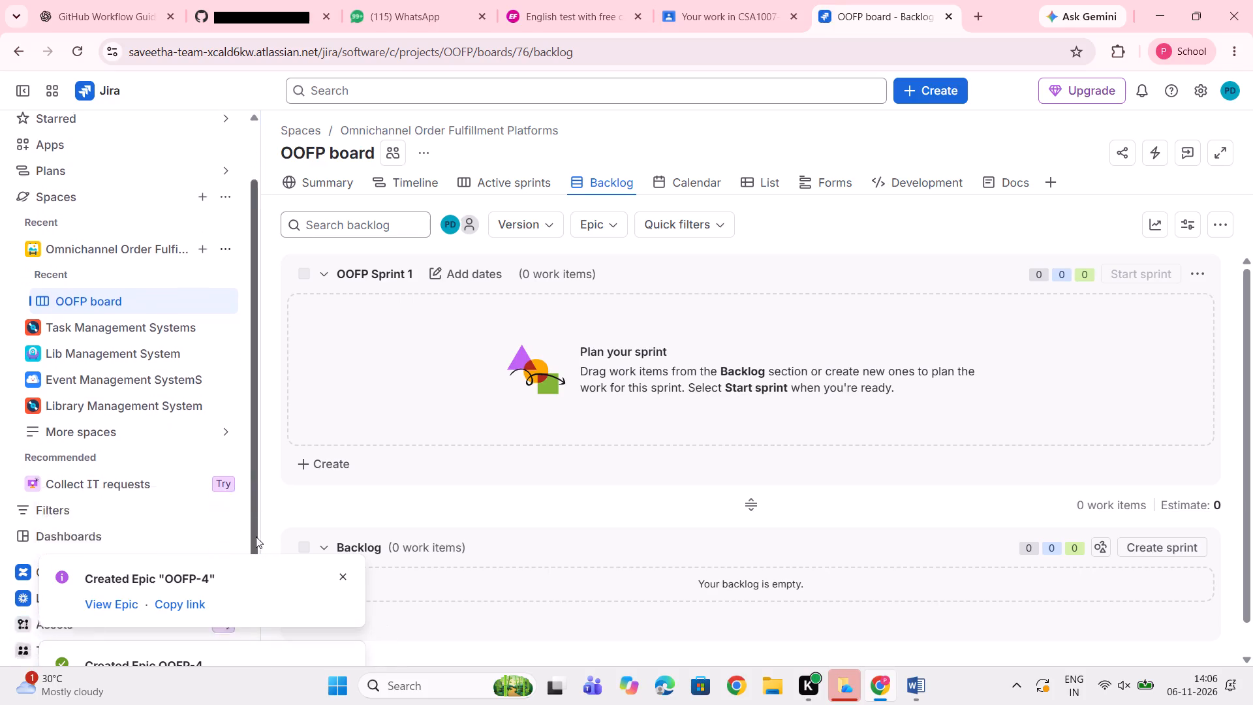
{"action": "left_click_drag", "start_coordinate": [256, 537], "coordinate": [253, 612]}
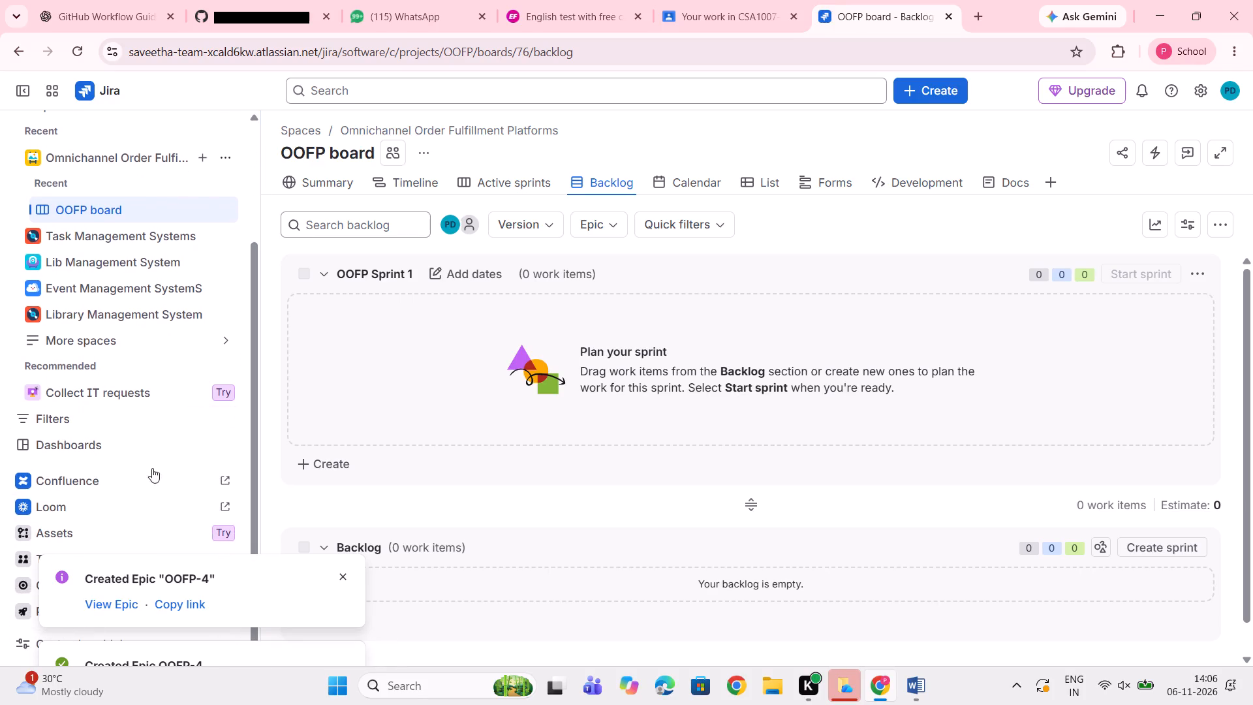
{"action": "left_click", "coordinate": [275, 485]}
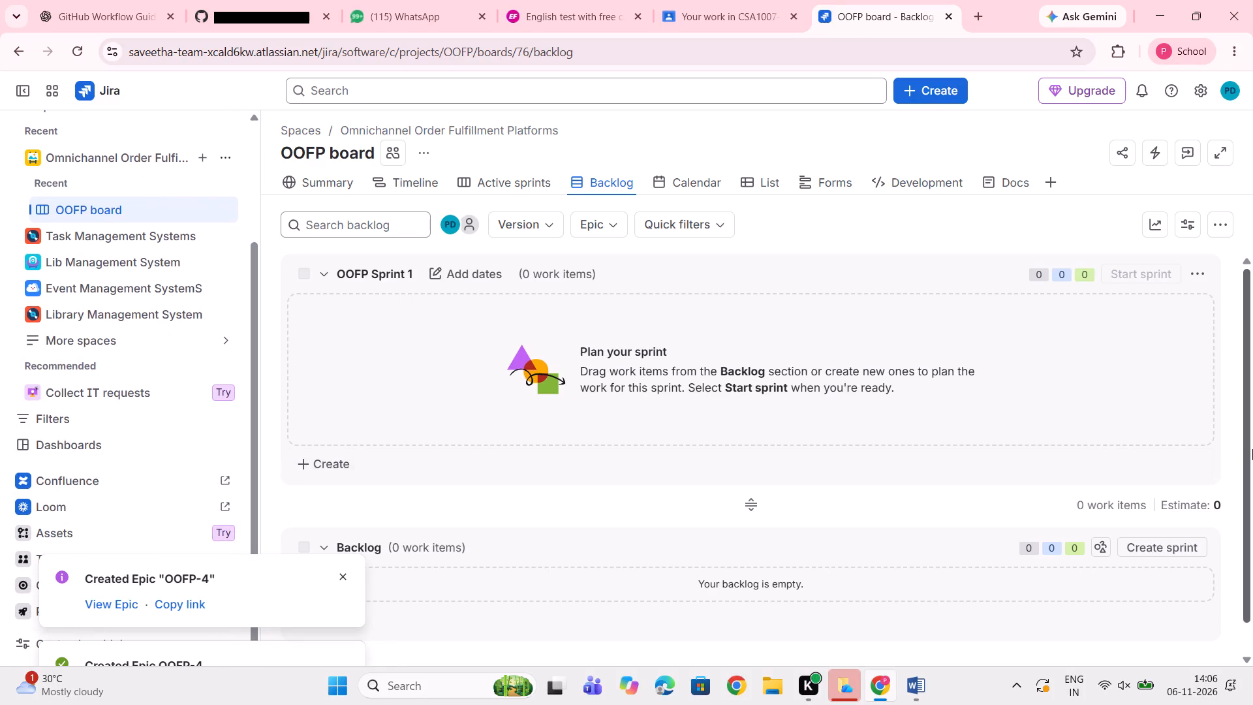
{"action": "left_click_drag", "start_coordinate": [1249, 447], "coordinate": [1252, 556]}
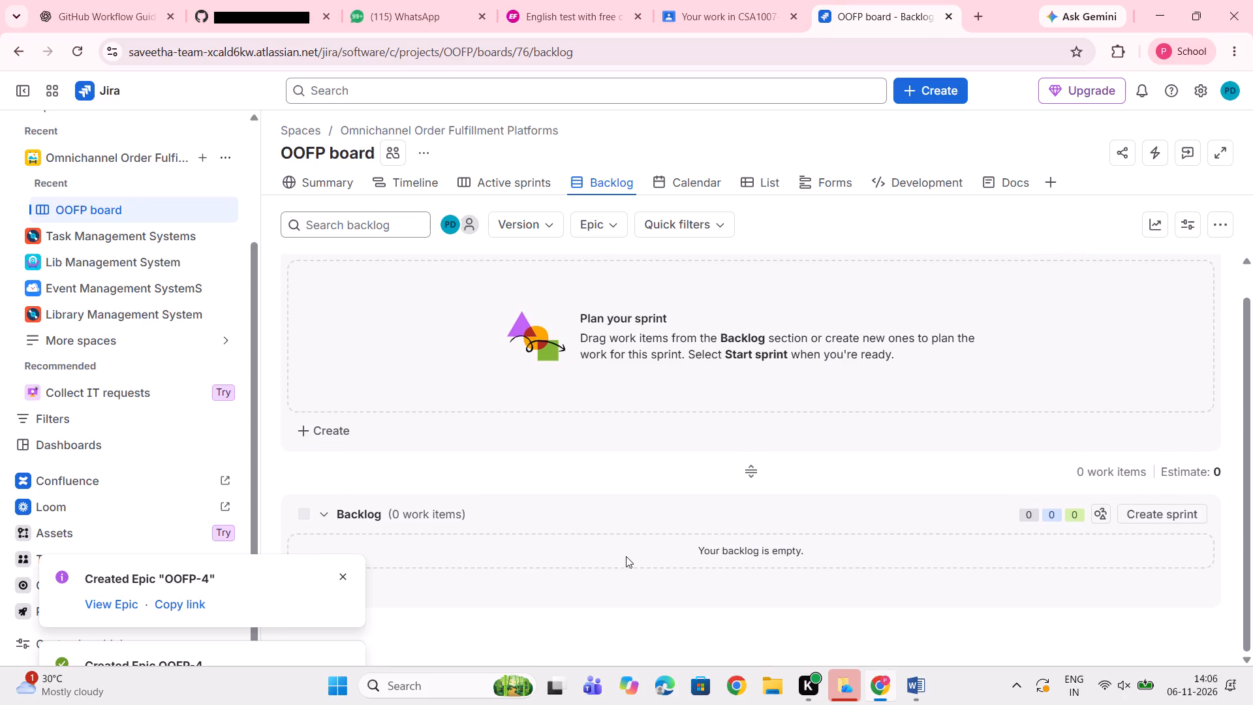
{"action": "left_click", "coordinate": [124, 598]}
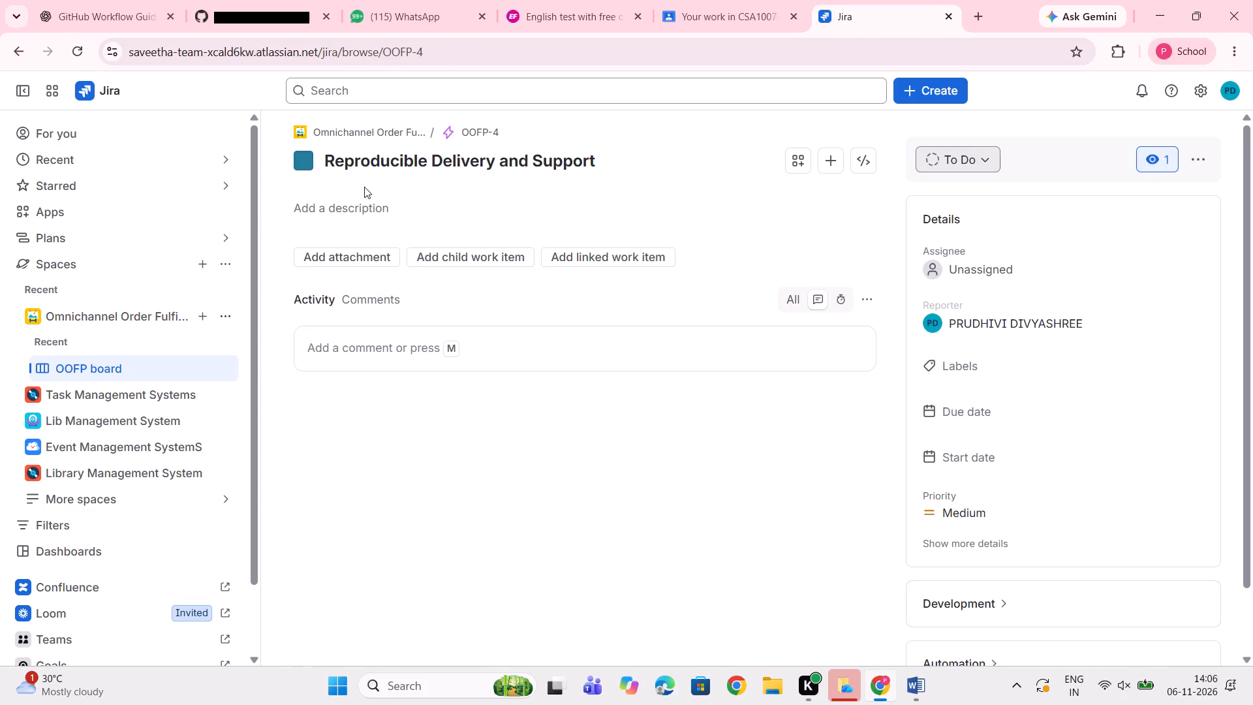
{"action": "left_click", "coordinate": [479, 134]}
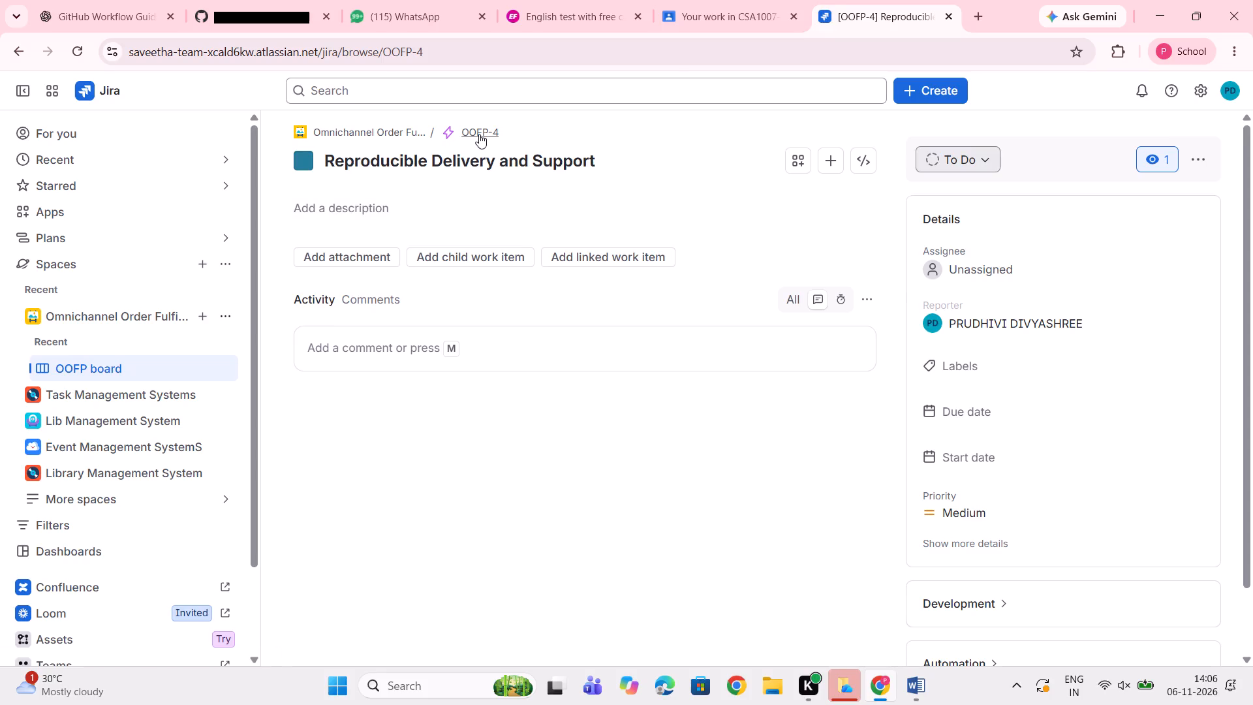
{"action": "left_click", "coordinate": [822, 0]}
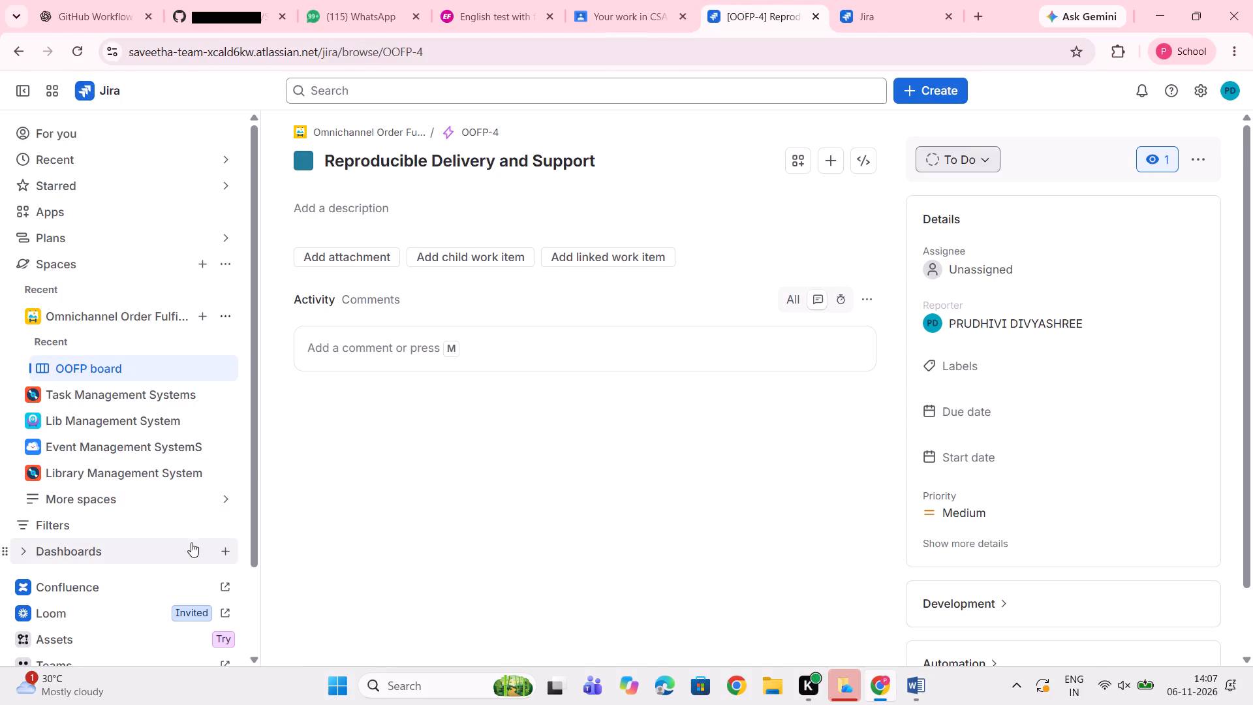
Return to the backlog of the Omnichannel Order Fulfillment Platforms space.
{"action": "left_click_drag", "start_coordinate": [252, 465], "coordinate": [241, 574]}
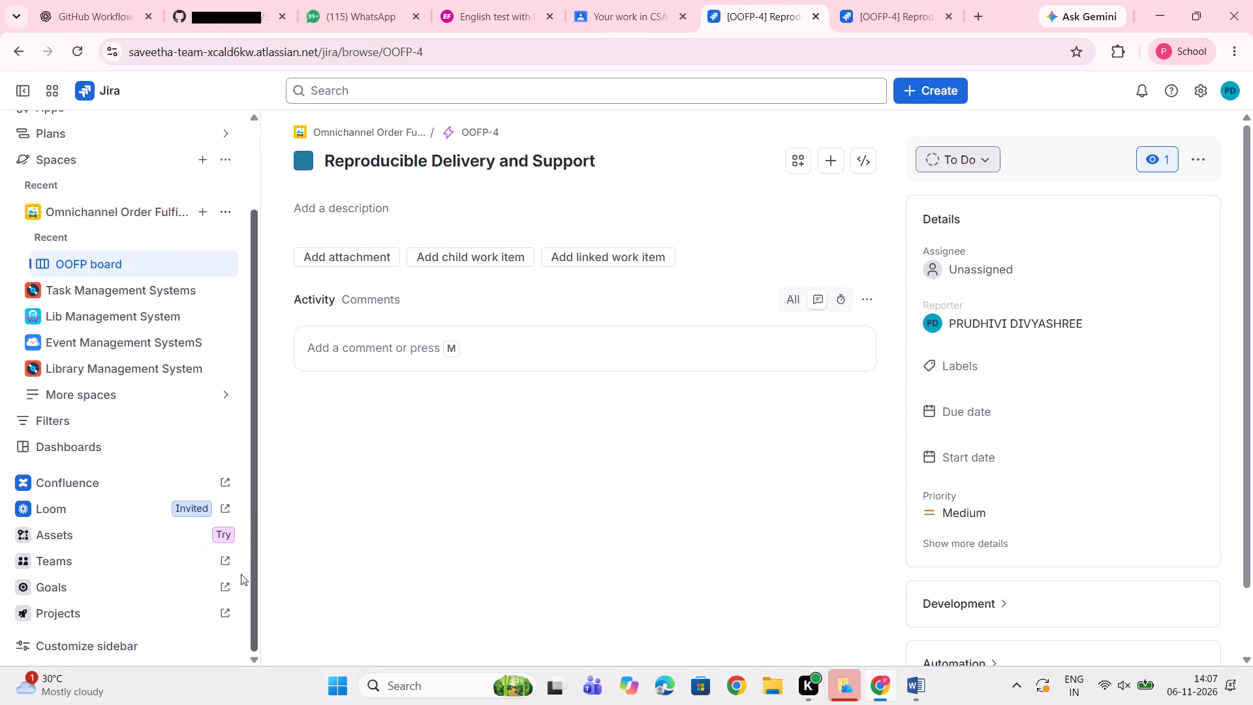
{"action": "left_click_drag", "start_coordinate": [241, 574], "coordinate": [234, 623]}
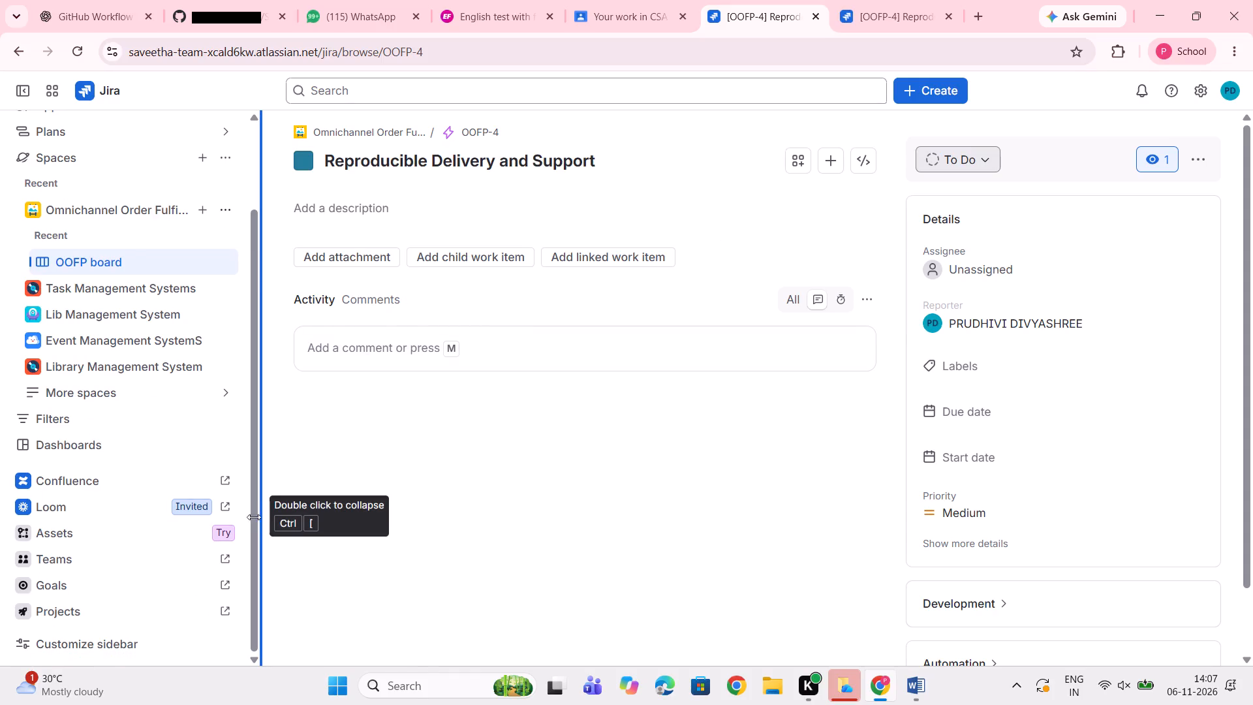
{"action": "left_click_drag", "start_coordinate": [253, 518], "coordinate": [250, 360]}
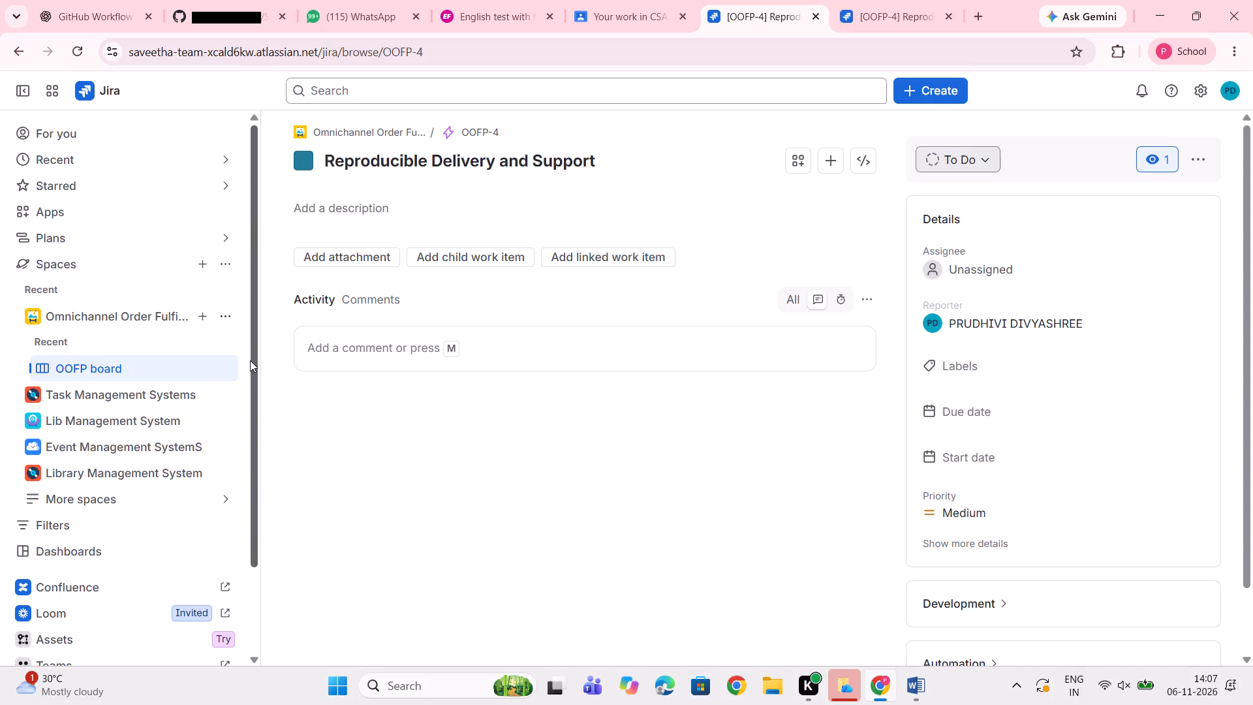
{"action": "left_click", "coordinate": [224, 315]}
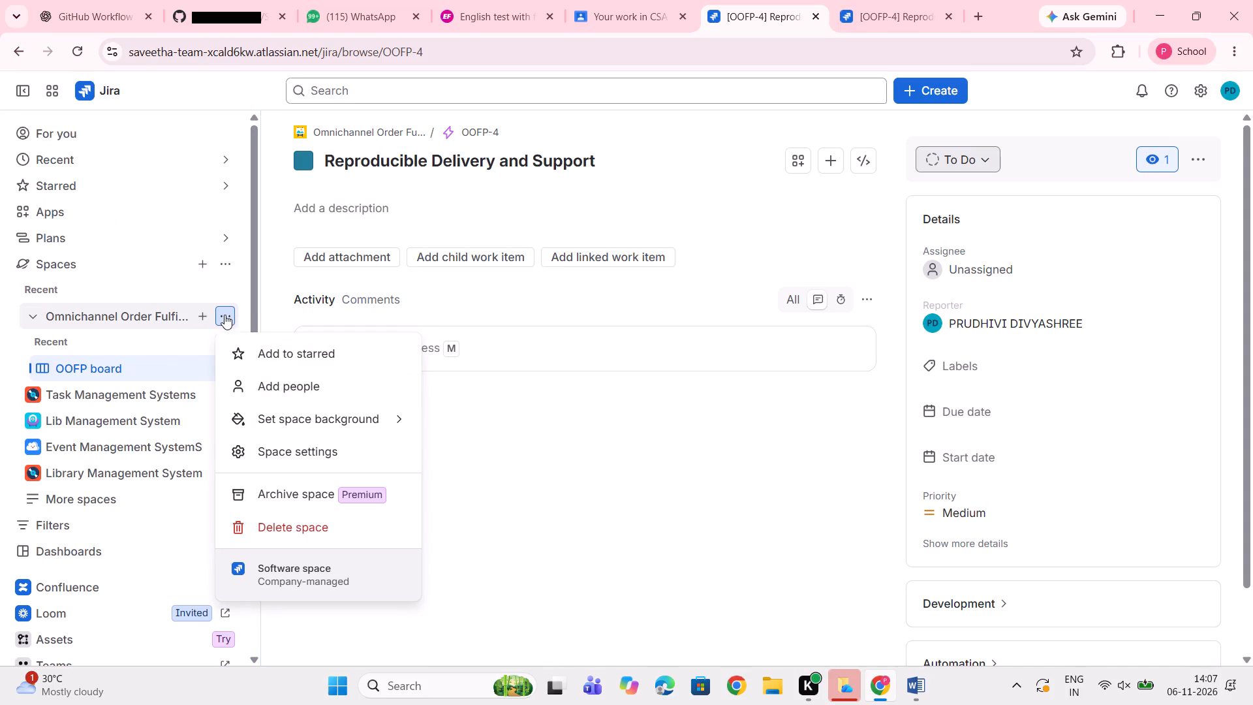
{"action": "left_click", "coordinate": [142, 317]}
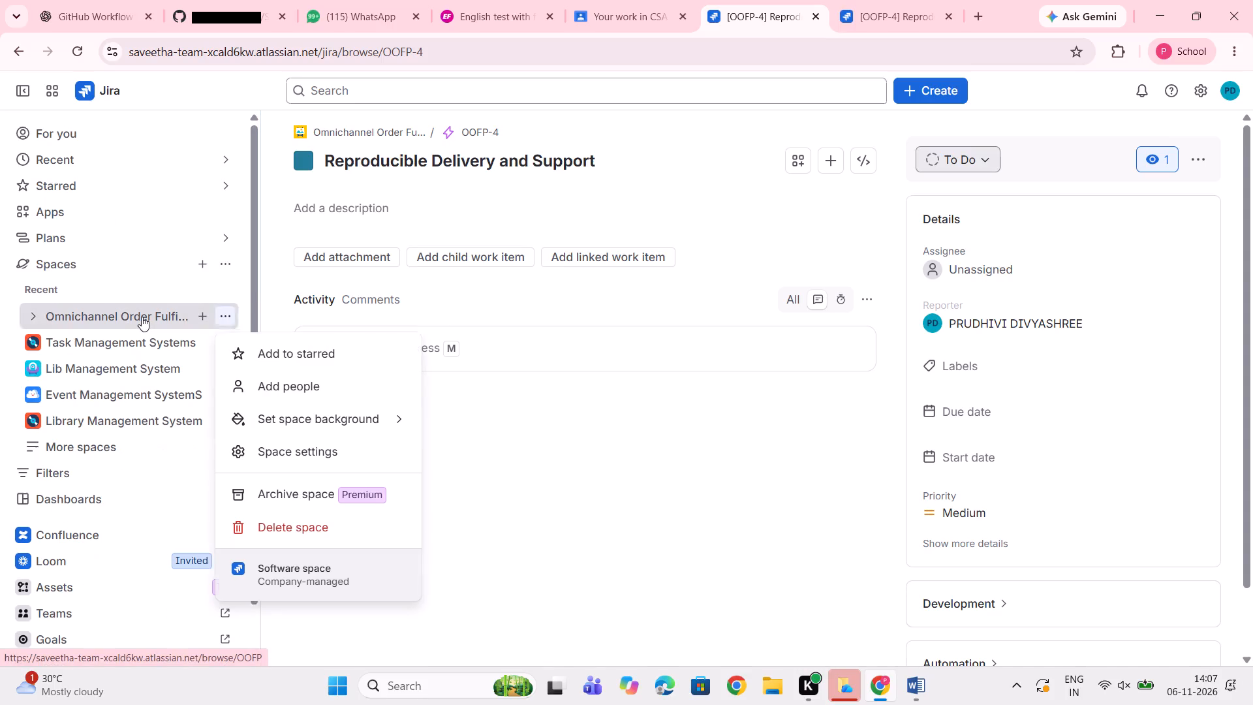
{"action": "left_click", "coordinate": [142, 317]}
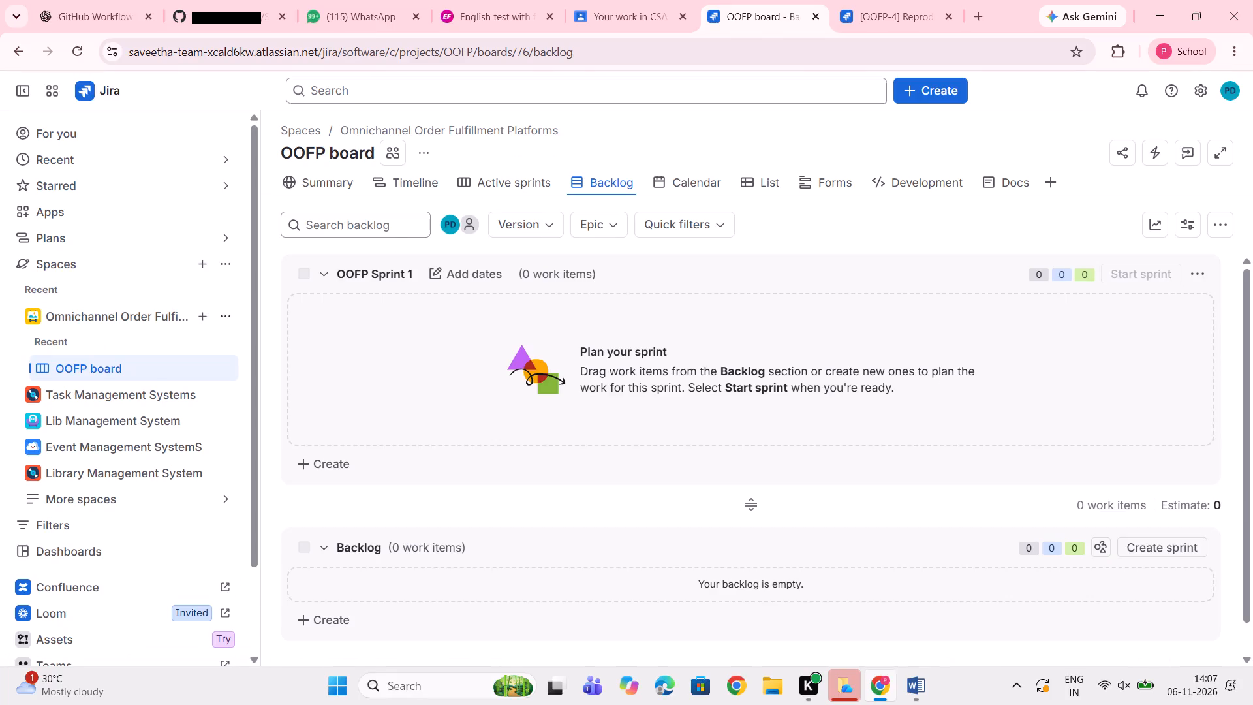
Capture a screenshot of the whole Jira backlog page below the browser bars, with the epic filter list expanded.
{"action": "left_click", "coordinate": [610, 223]}
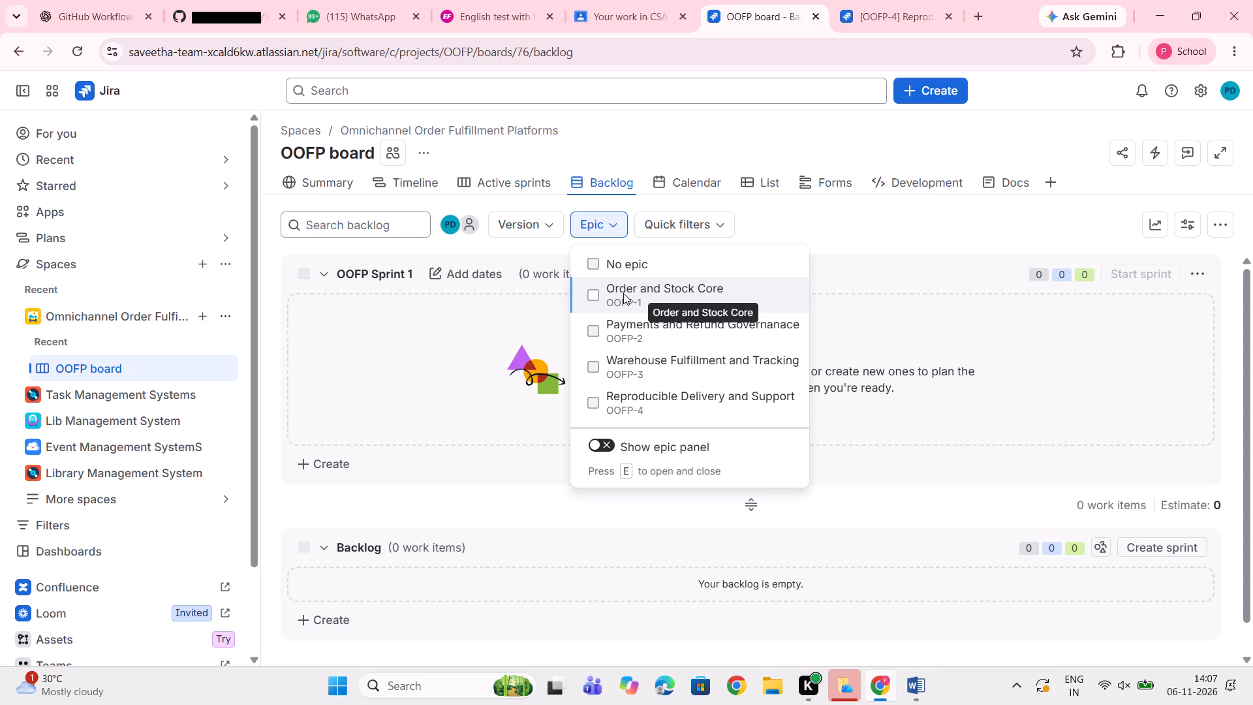
{"action": "key", "text": "Print"}
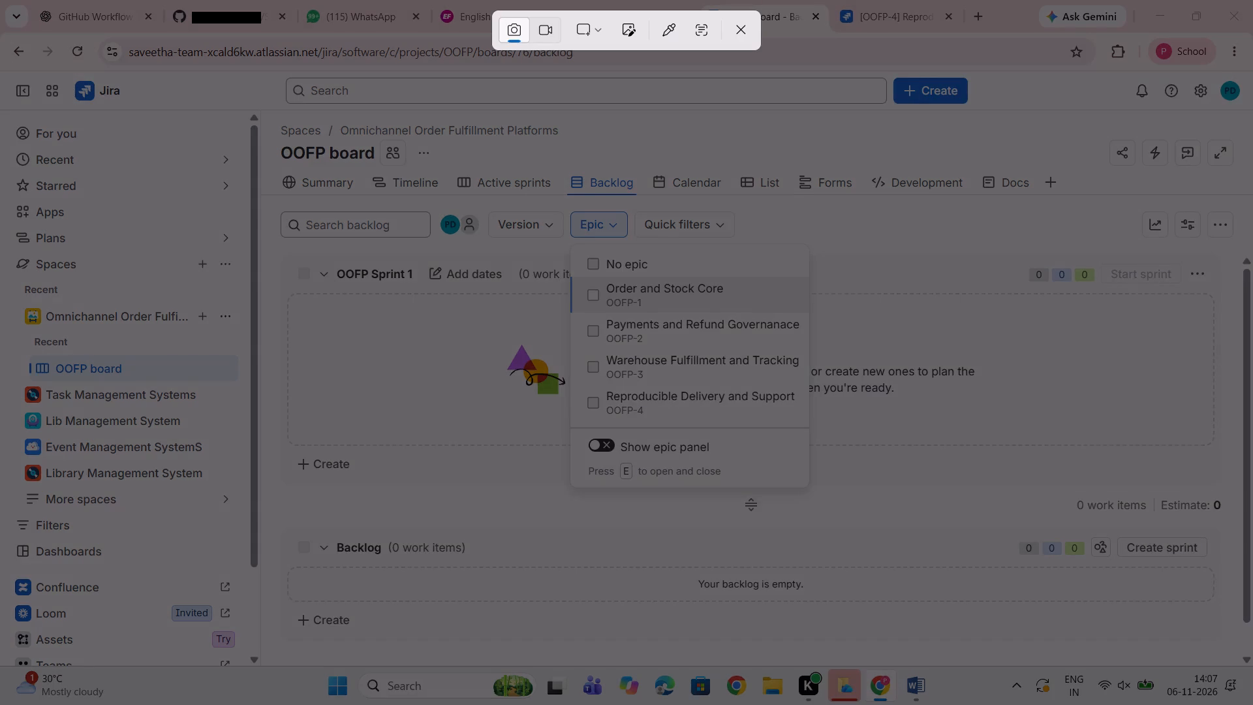
{"action": "left_click_drag", "start_coordinate": [0, 74], "coordinate": [994, 482]}
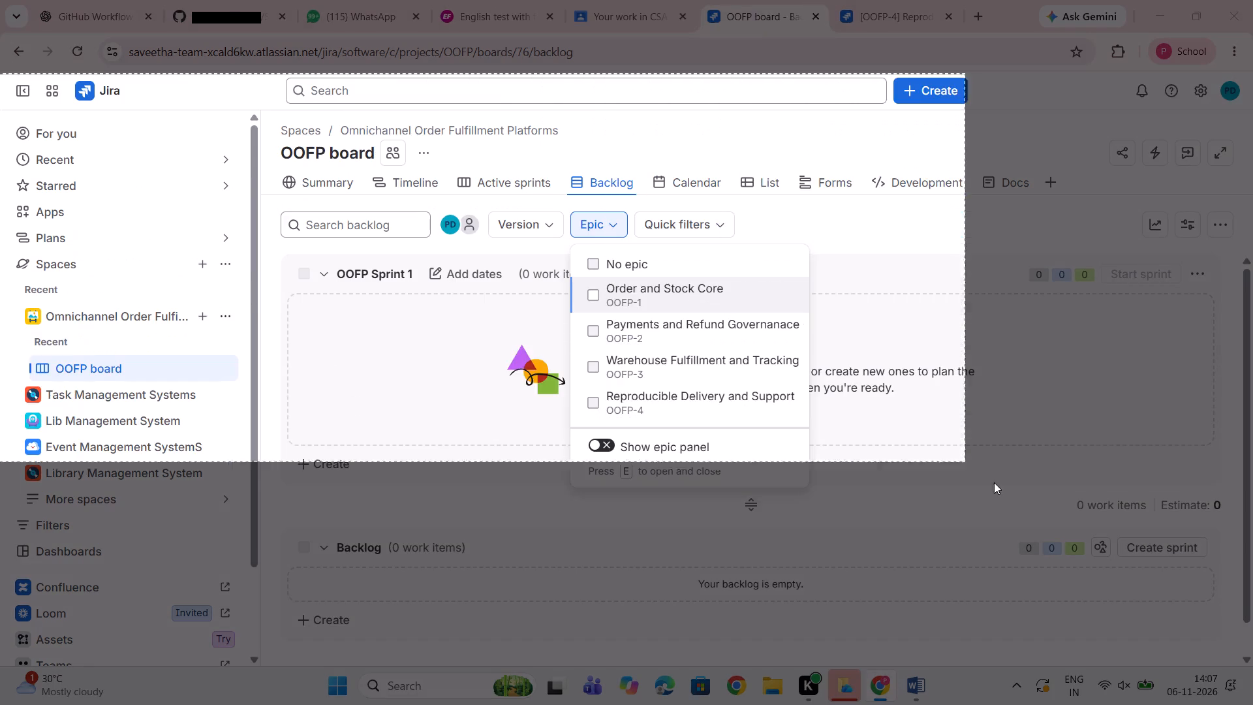
{"action": "left_click_drag", "start_coordinate": [994, 482], "coordinate": [1252, 655]}
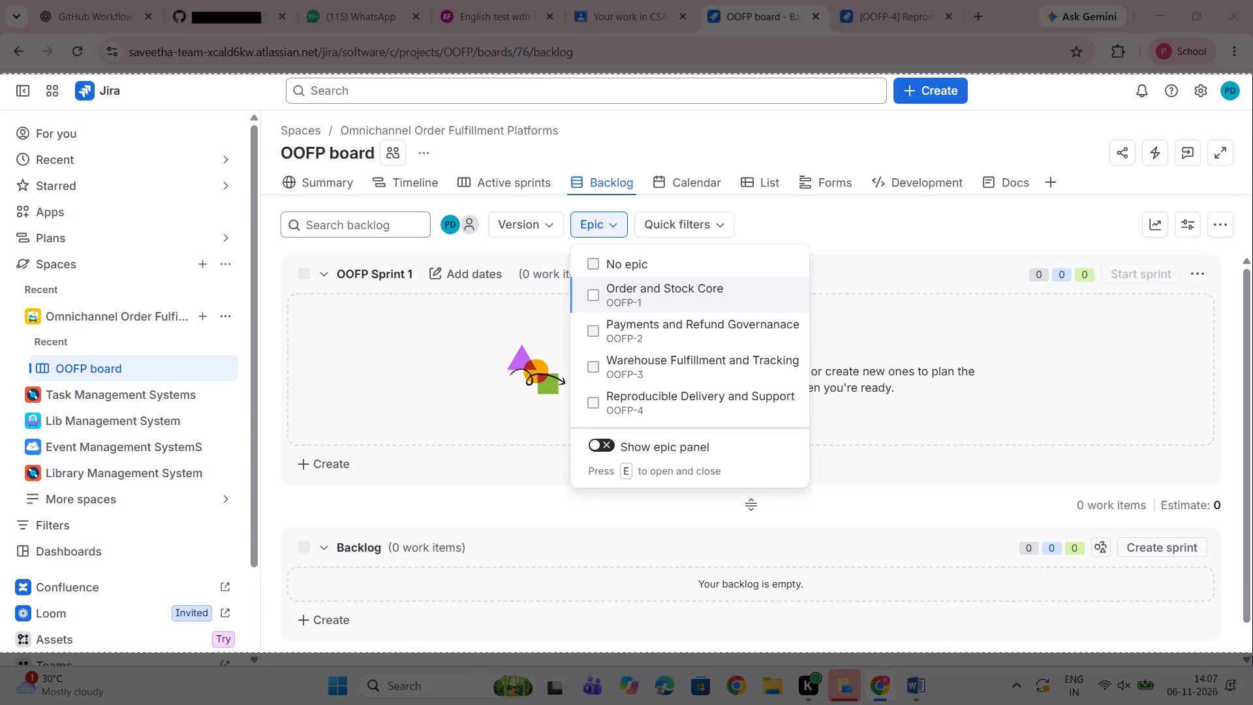
{"action": "left_click_drag", "start_coordinate": [1252, 655], "coordinate": [1252, 678]}
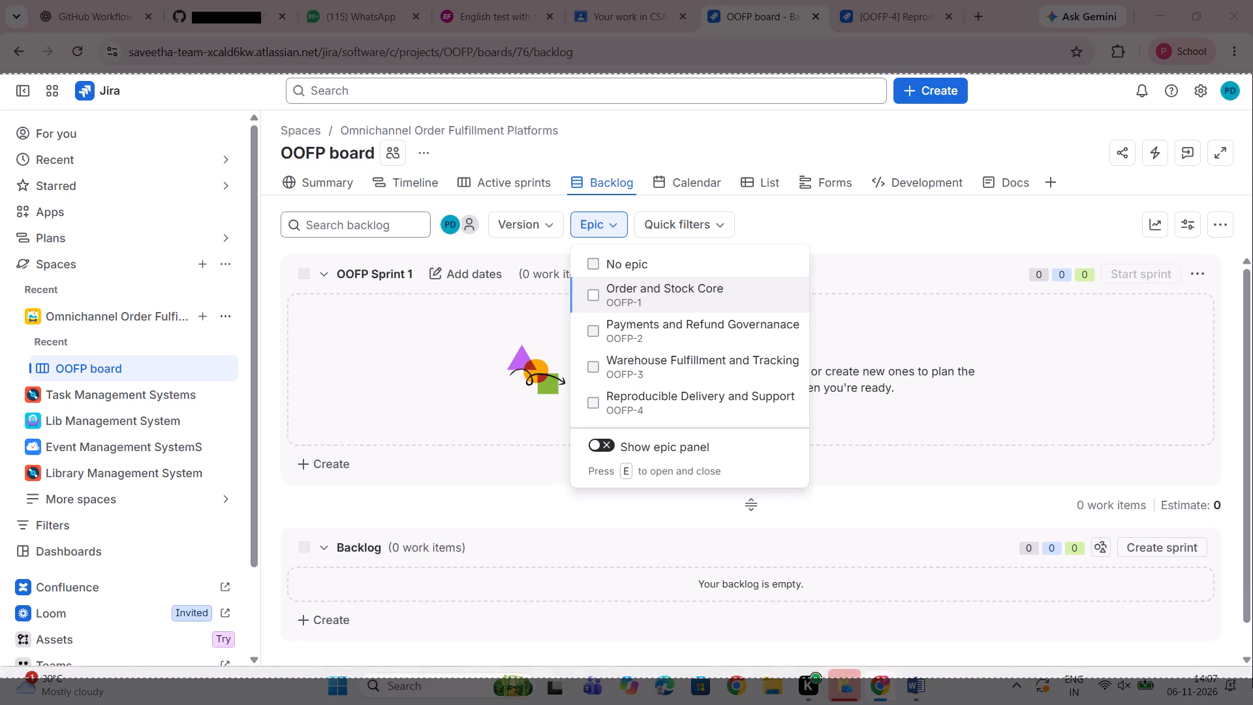
{"action": "left_click_drag", "start_coordinate": [1252, 678], "coordinate": [1252, 665]}
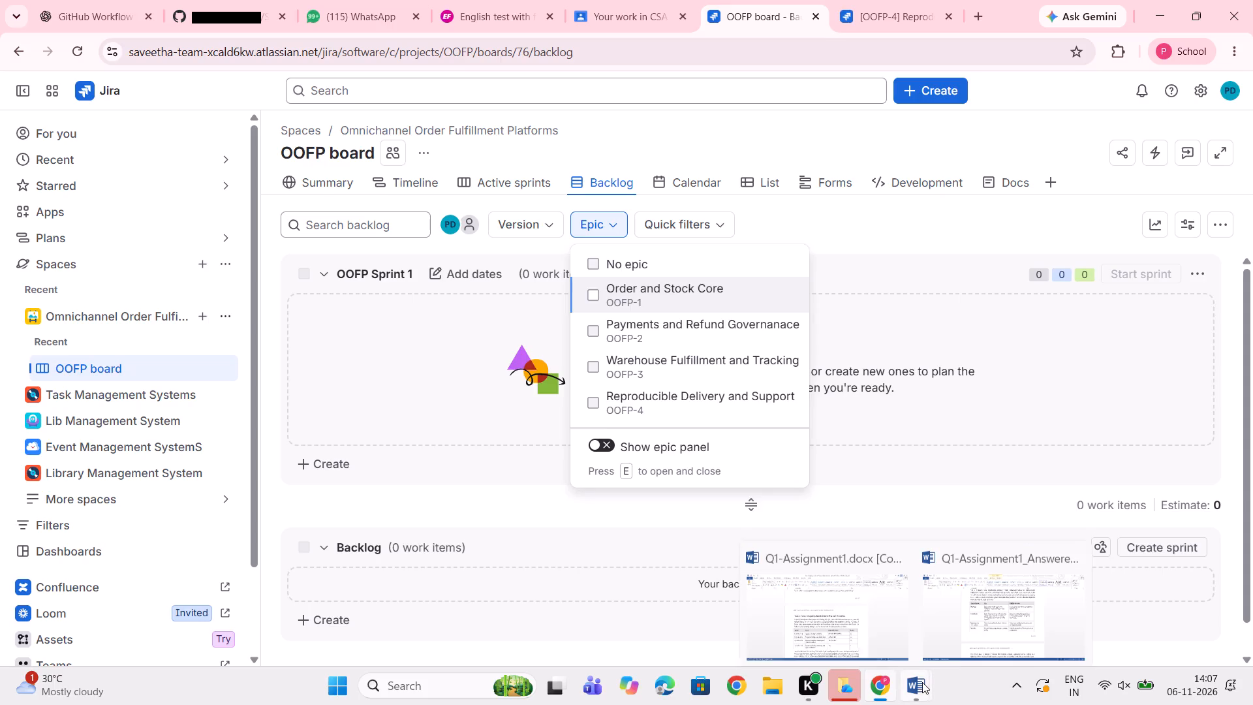
In the Word document Q1-Assignment1_Answered, replace the FulfillQ Platform mock-up above the Figure 1 caption with the captured backlog screenshot.
{"action": "left_click", "coordinate": [993, 606]}
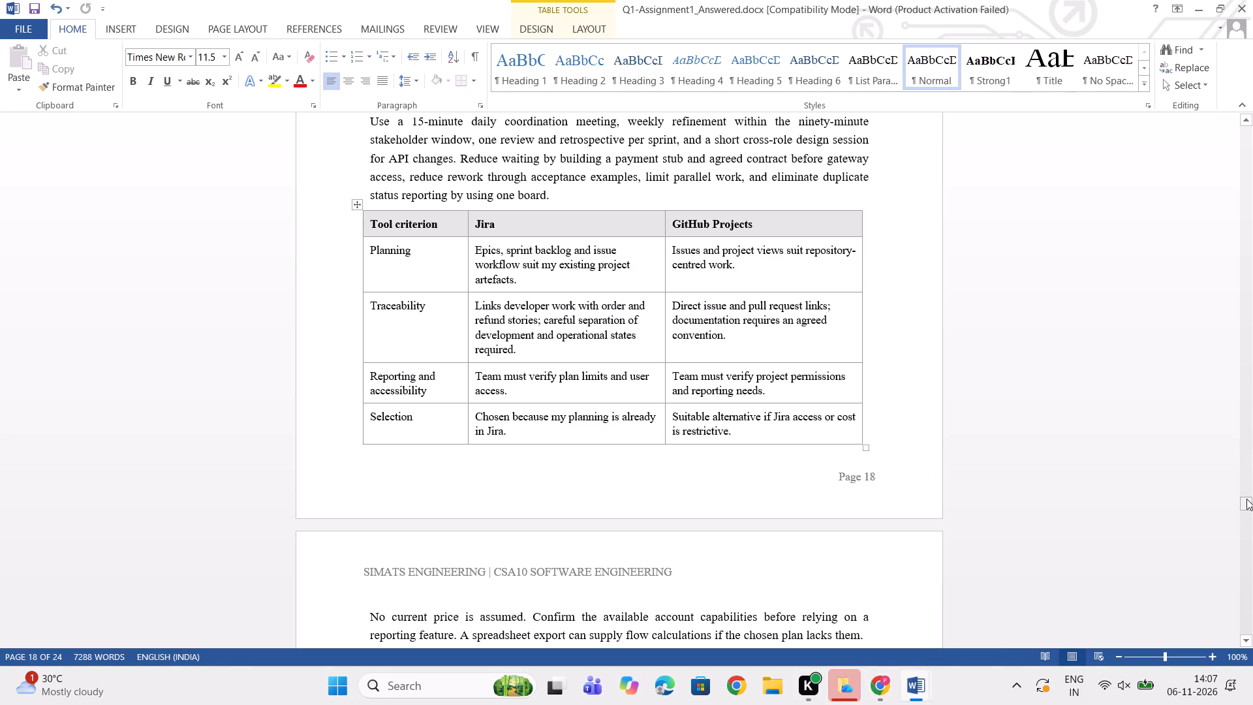
{"action": "left_click_drag", "start_coordinate": [1246, 499], "coordinate": [1250, 539]}
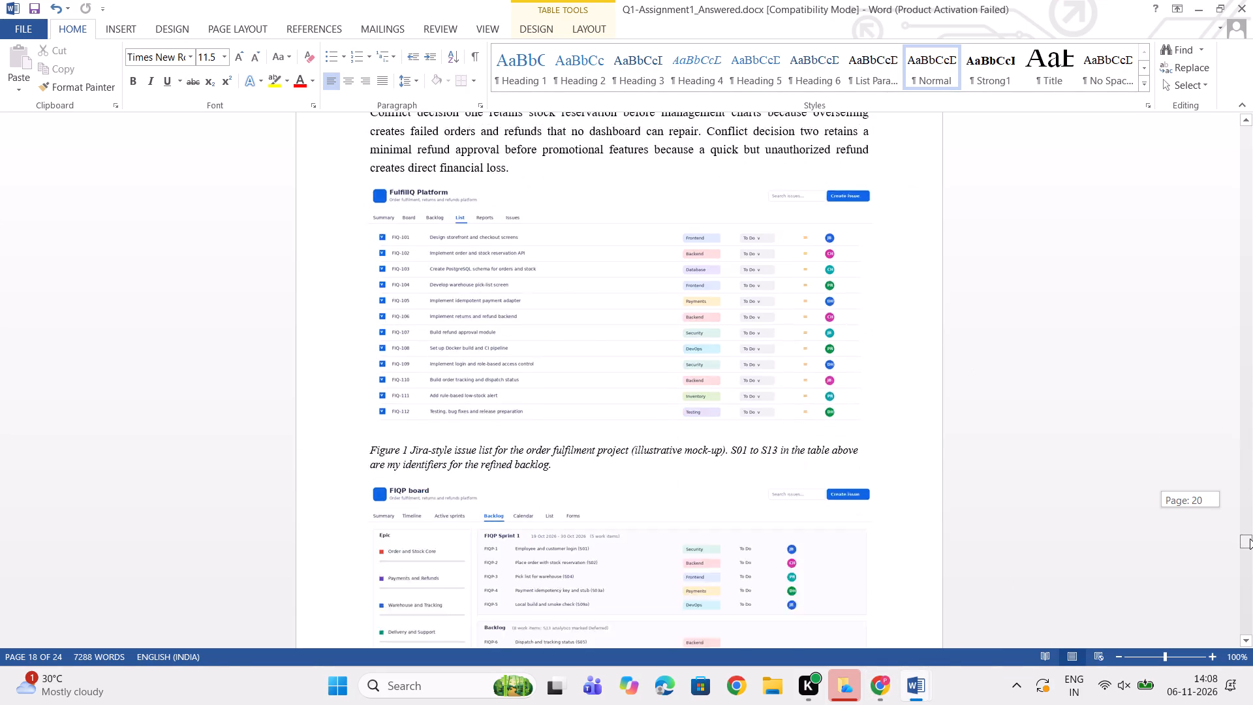
{"action": "left_click_drag", "start_coordinate": [1250, 539], "coordinate": [1251, 532]}
{"action": "left_click", "coordinate": [731, 486]}
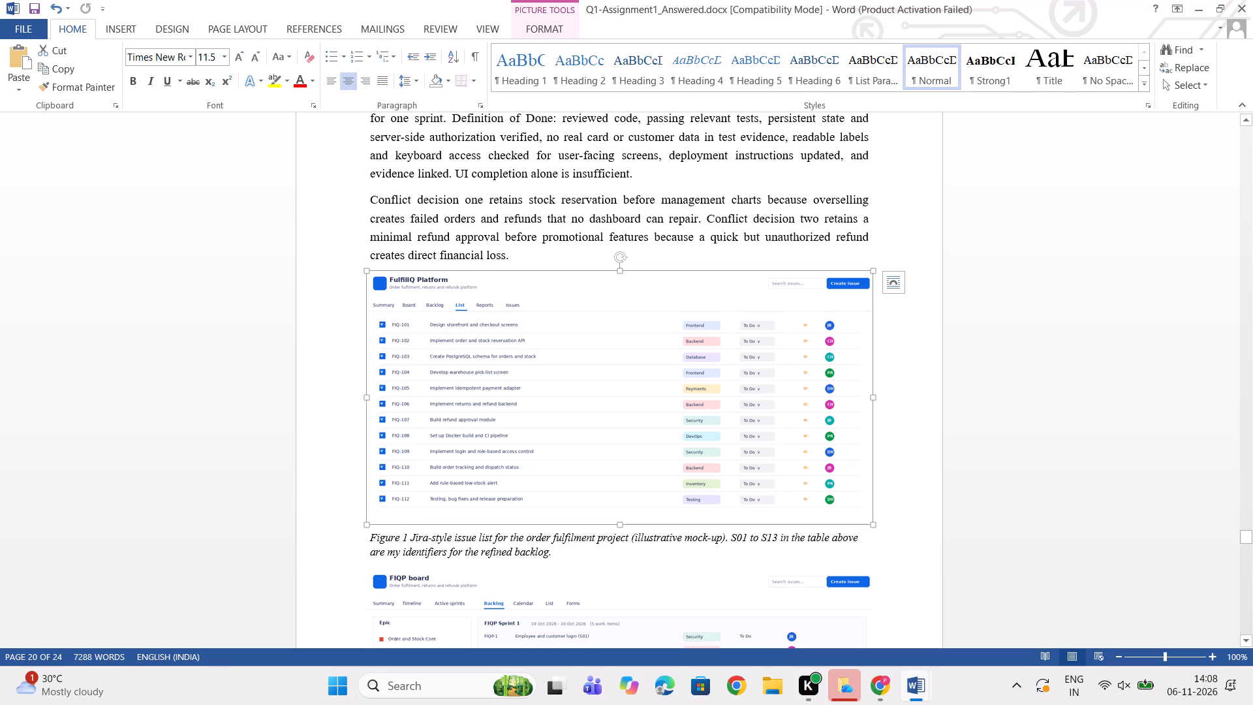
{"action": "key", "text": "ctrl+v"}
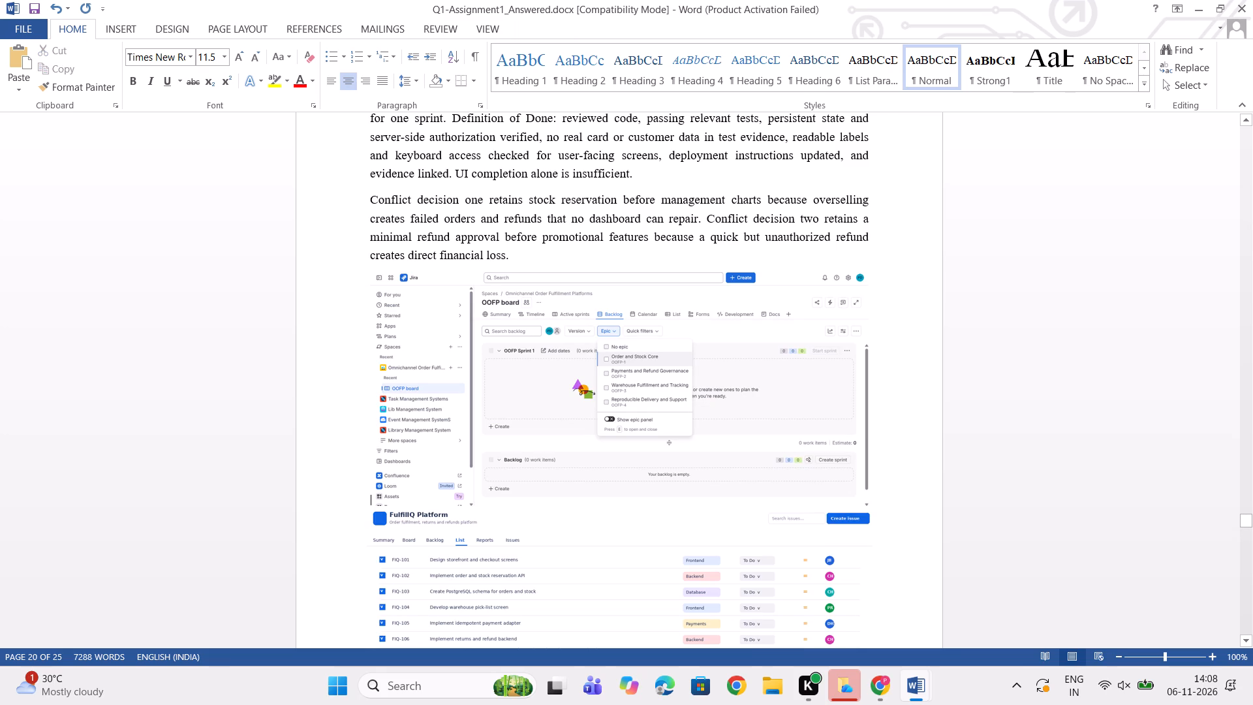
{"action": "left_click", "coordinate": [625, 625]}
{"action": "key", "text": "Delete"}
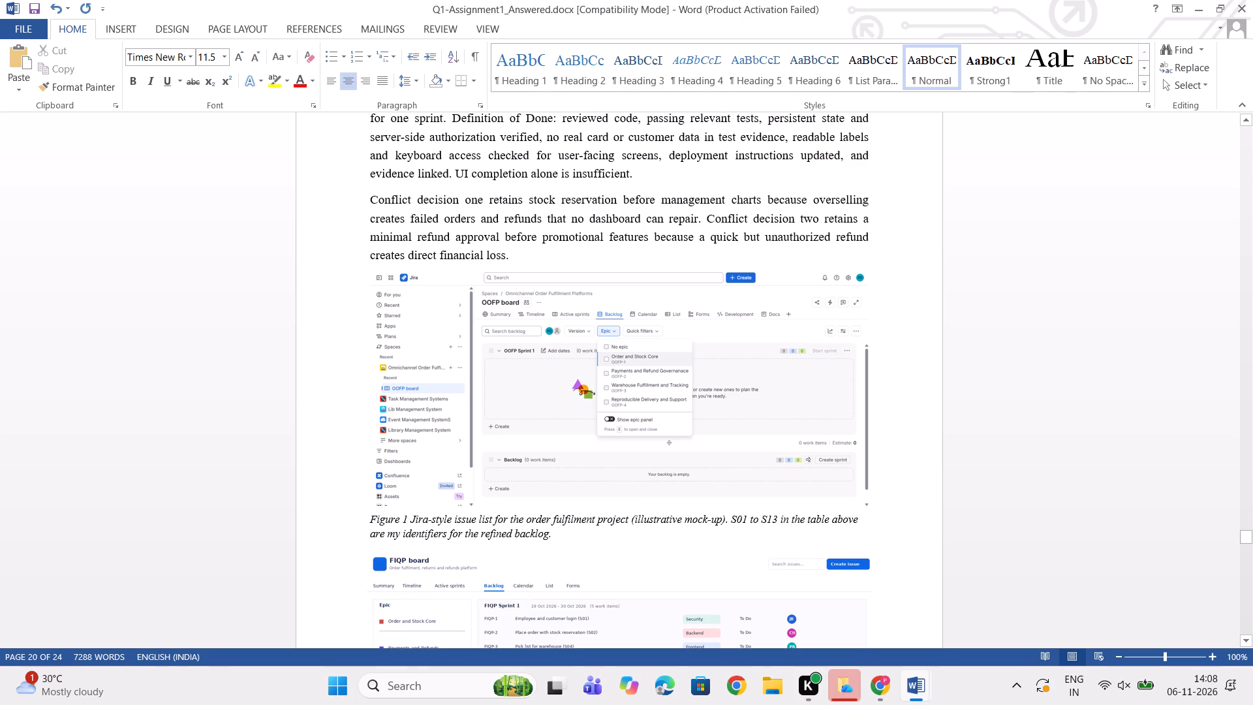
Switch back to Jira in Chrome, close the epic filter list, and start a new OOFP work item, opening its work type choices.
{"action": "left_click", "coordinate": [875, 679]}
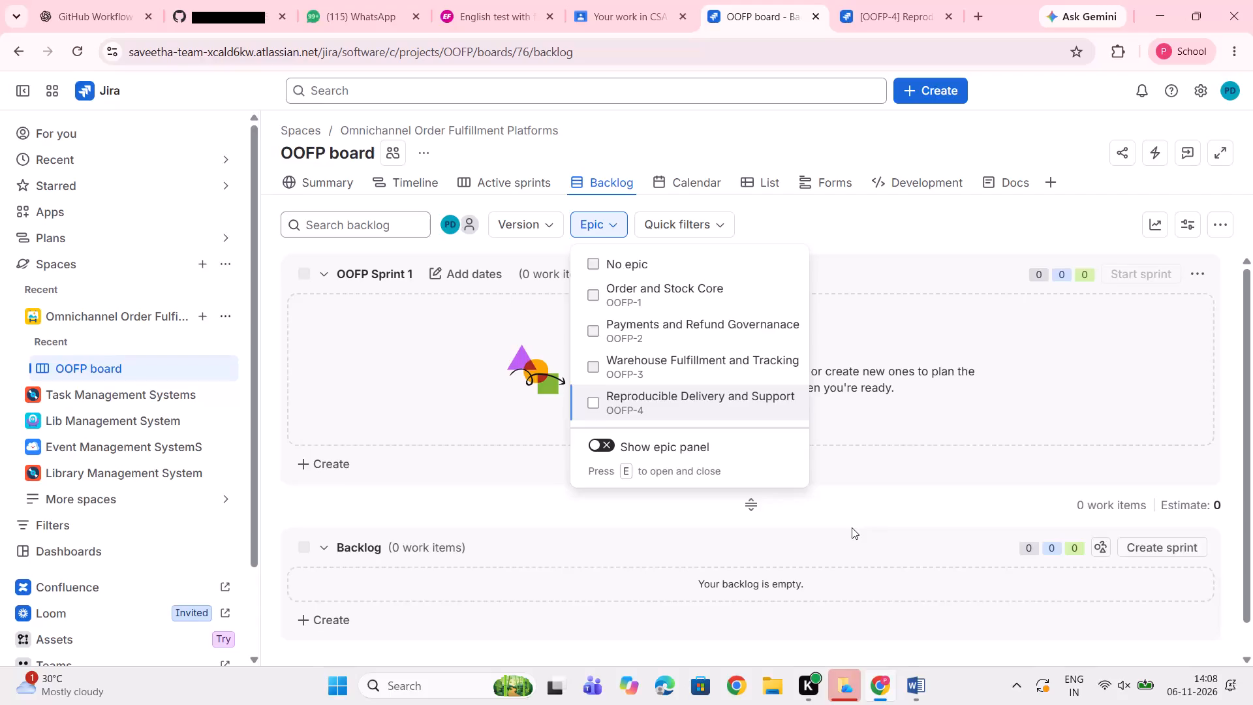
{"action": "left_click", "coordinate": [1002, 136]}
{"action": "left_click", "coordinate": [928, 87]}
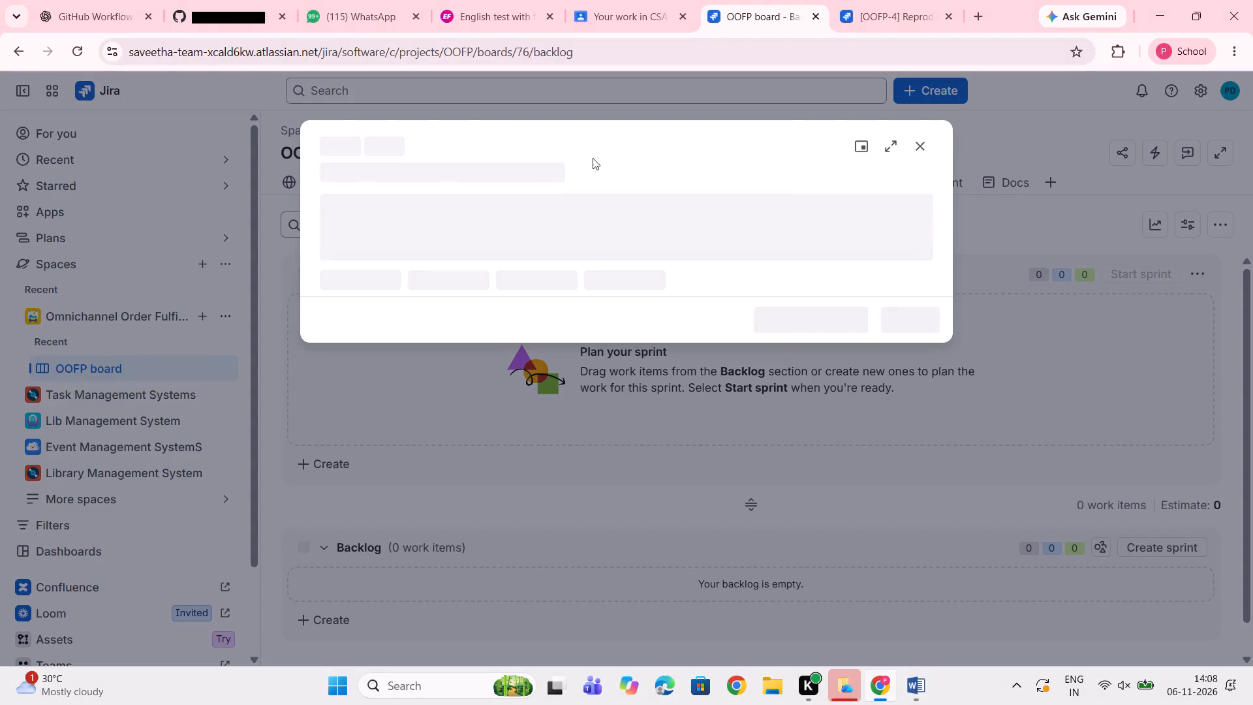
{"action": "left_click", "coordinate": [412, 143]}
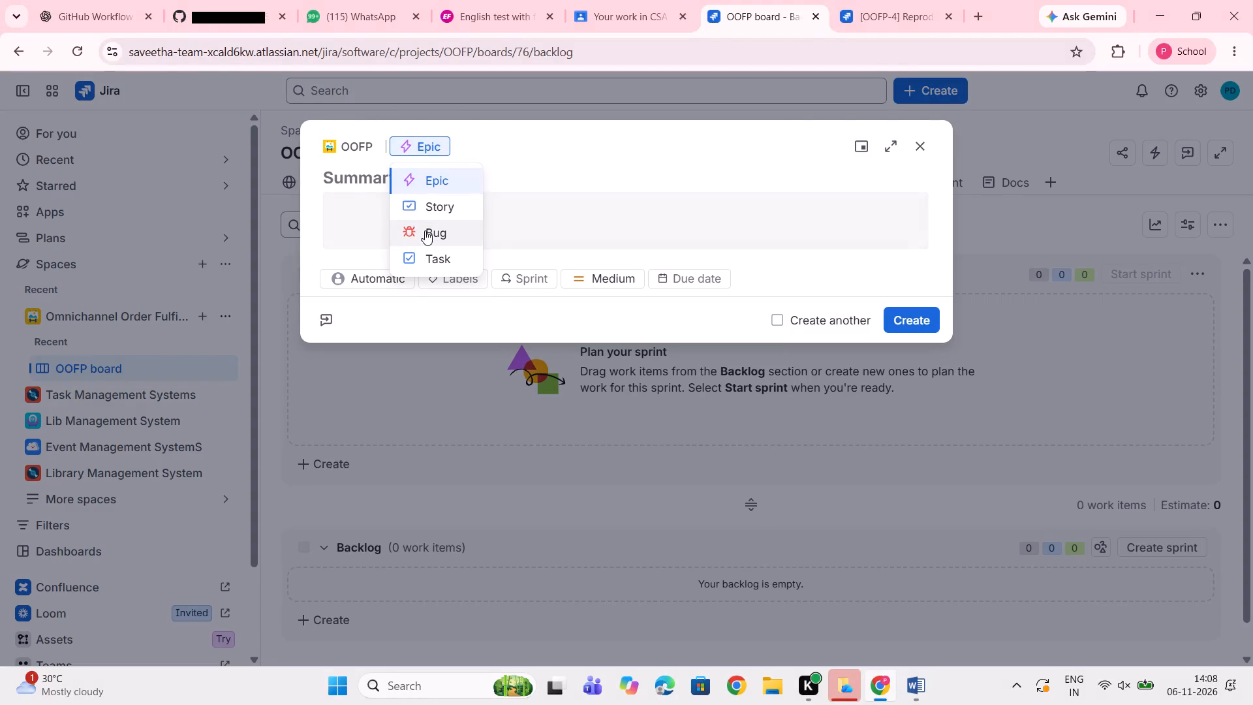
Set the new OOFP work item's type to Story and enter the summary "User login and Authentication", correcting its spelling.
{"action": "left_click", "coordinate": [434, 217]}
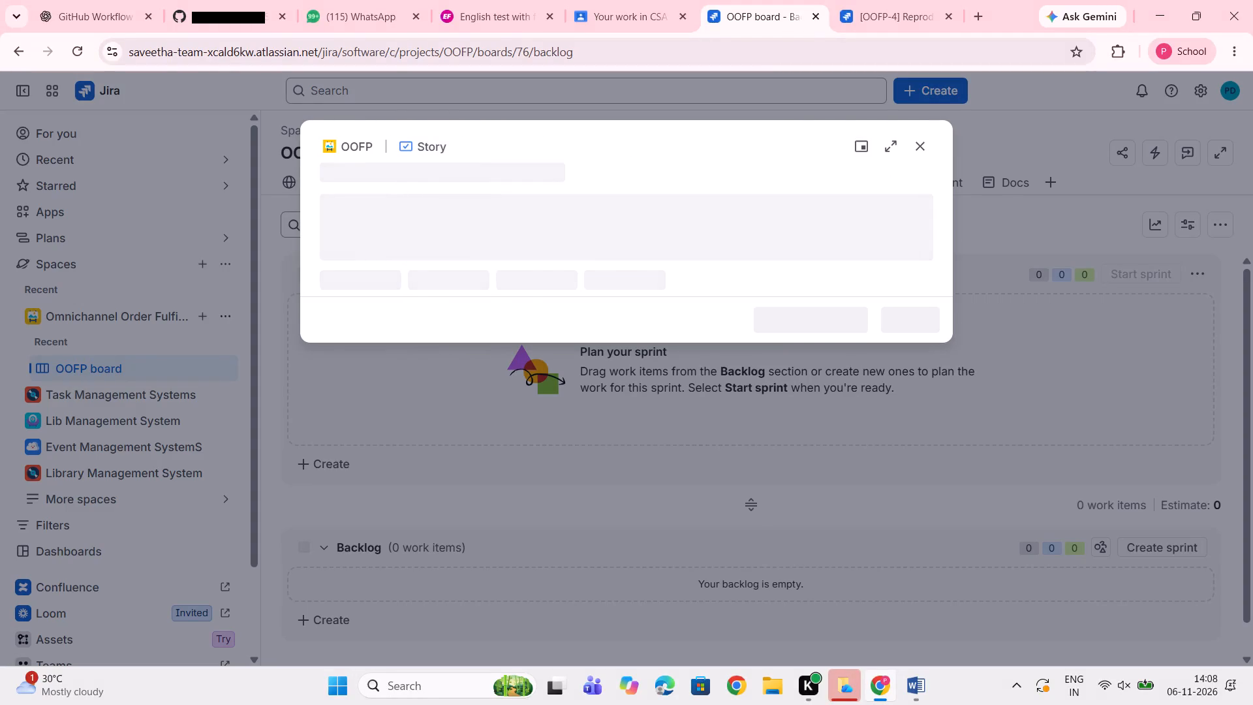
{"action": "left_click", "coordinate": [401, 173]}
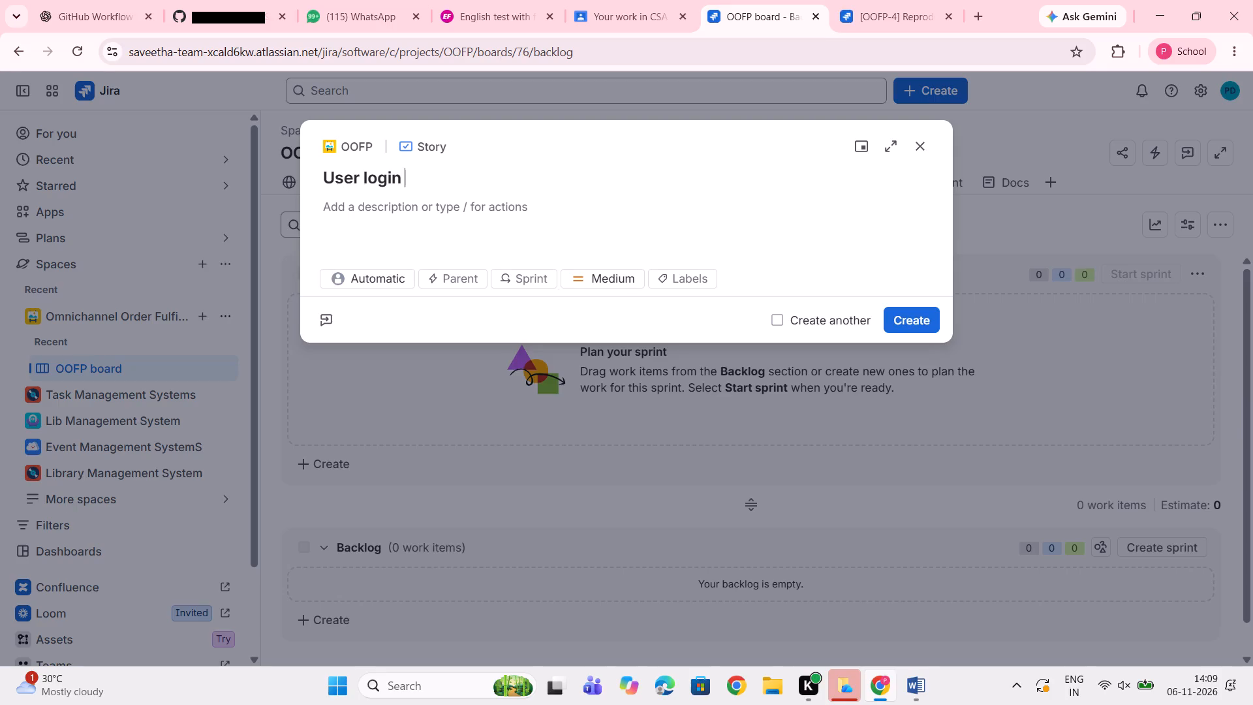
{"action": "key", "text": "BackSpace"}
{"action": "key", "text": "BackSpace"}
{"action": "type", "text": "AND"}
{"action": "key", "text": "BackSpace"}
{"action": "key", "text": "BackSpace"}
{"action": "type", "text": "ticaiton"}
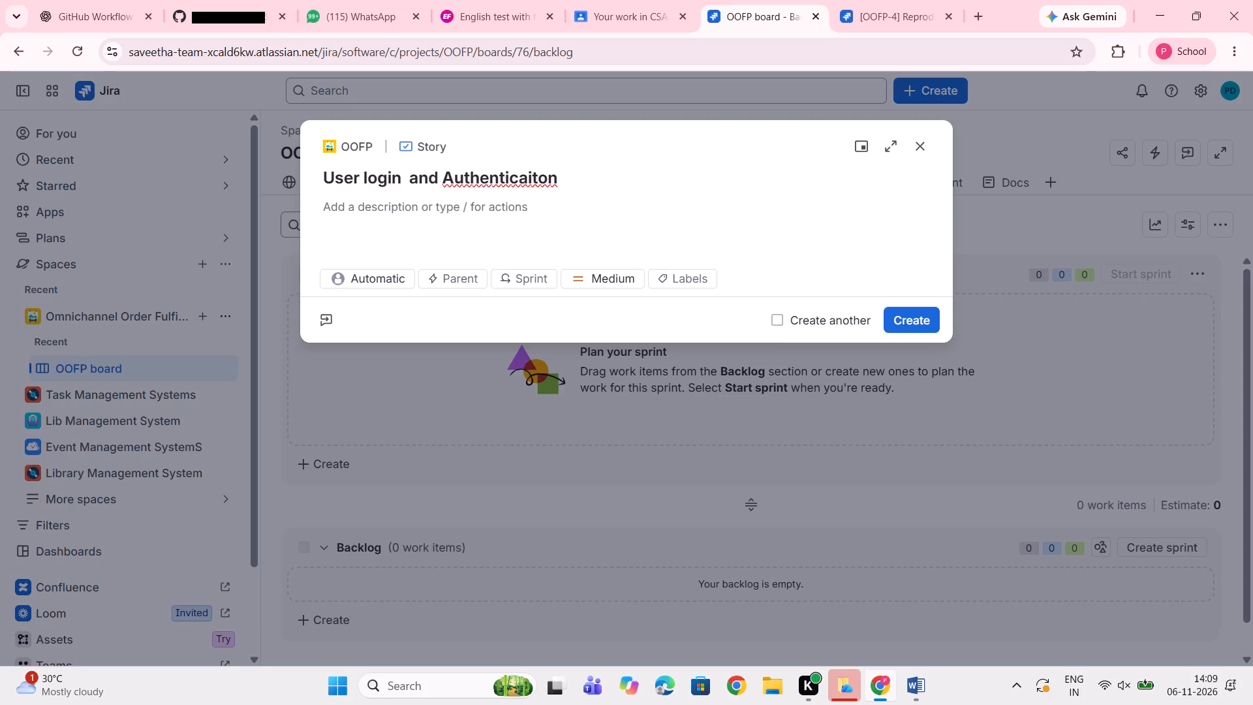
{"action": "left_click", "coordinate": [531, 176]}
{"action": "key", "text": "BackSpace"}
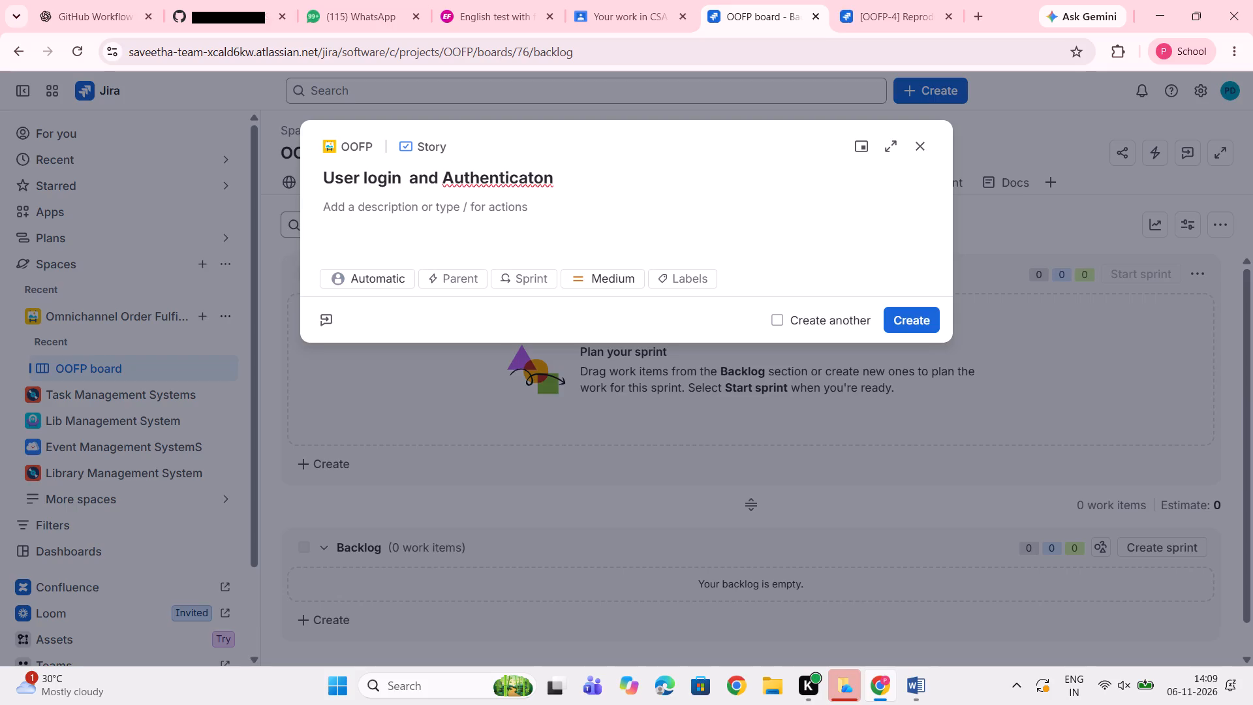
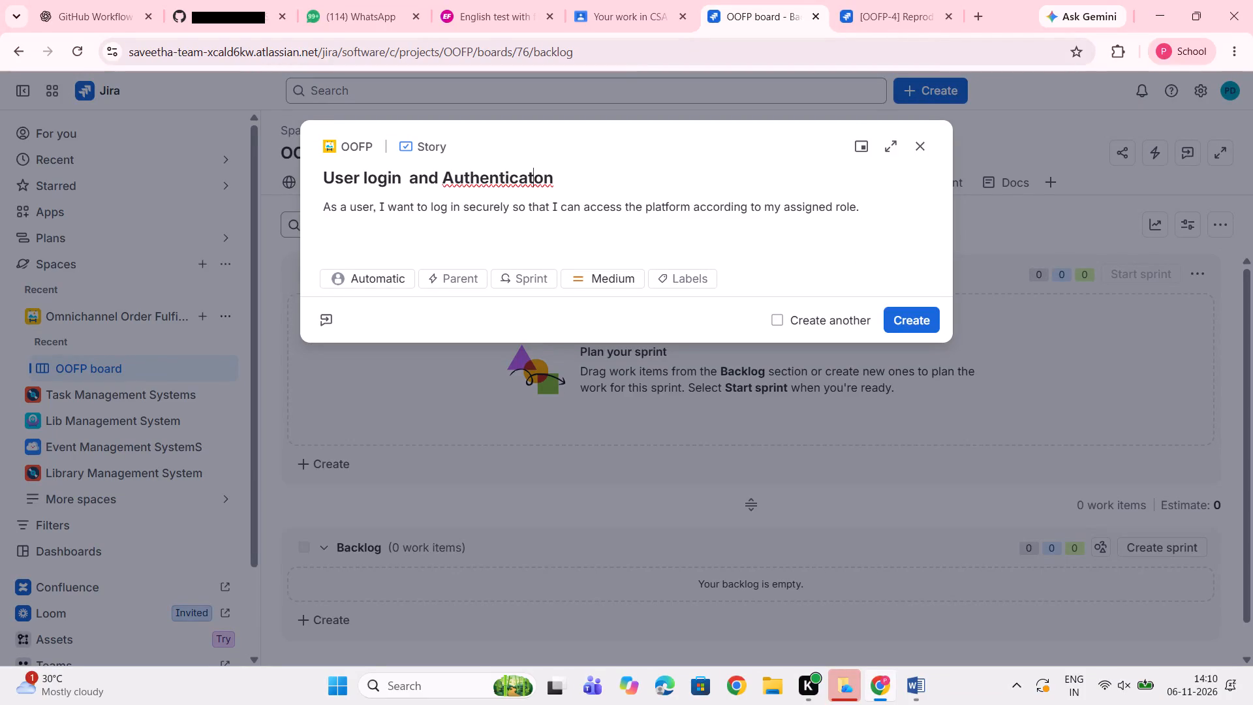
Correct the story summary's spelling to "User login and Authentication" and create the story in the OOFP backlog.
{"action": "left_click", "coordinate": [510, 179]}
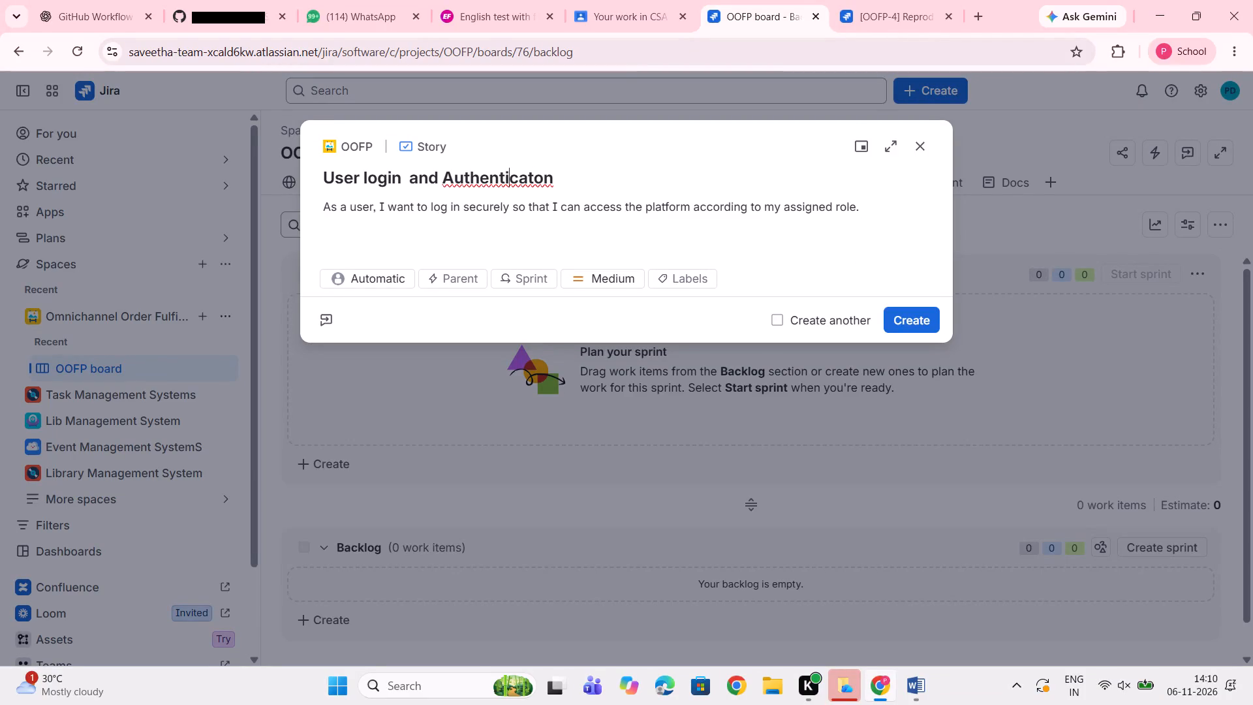
{"action": "left_click", "coordinate": [534, 179]}
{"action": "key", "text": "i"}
{"action": "left_click", "coordinate": [905, 316]}
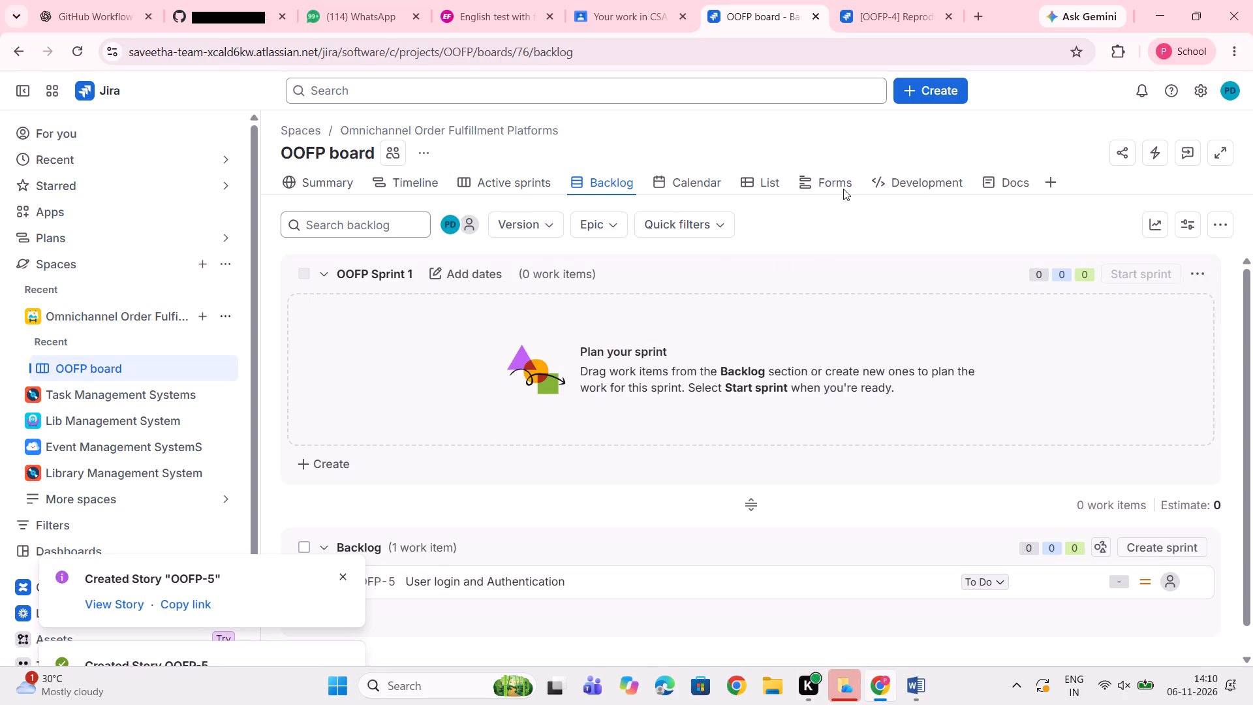
Capture a screenshot of the OOFP board's List view below the browser bars, with the status choices of OOFP-1 expanded.
{"action": "left_click", "coordinate": [757, 182]}
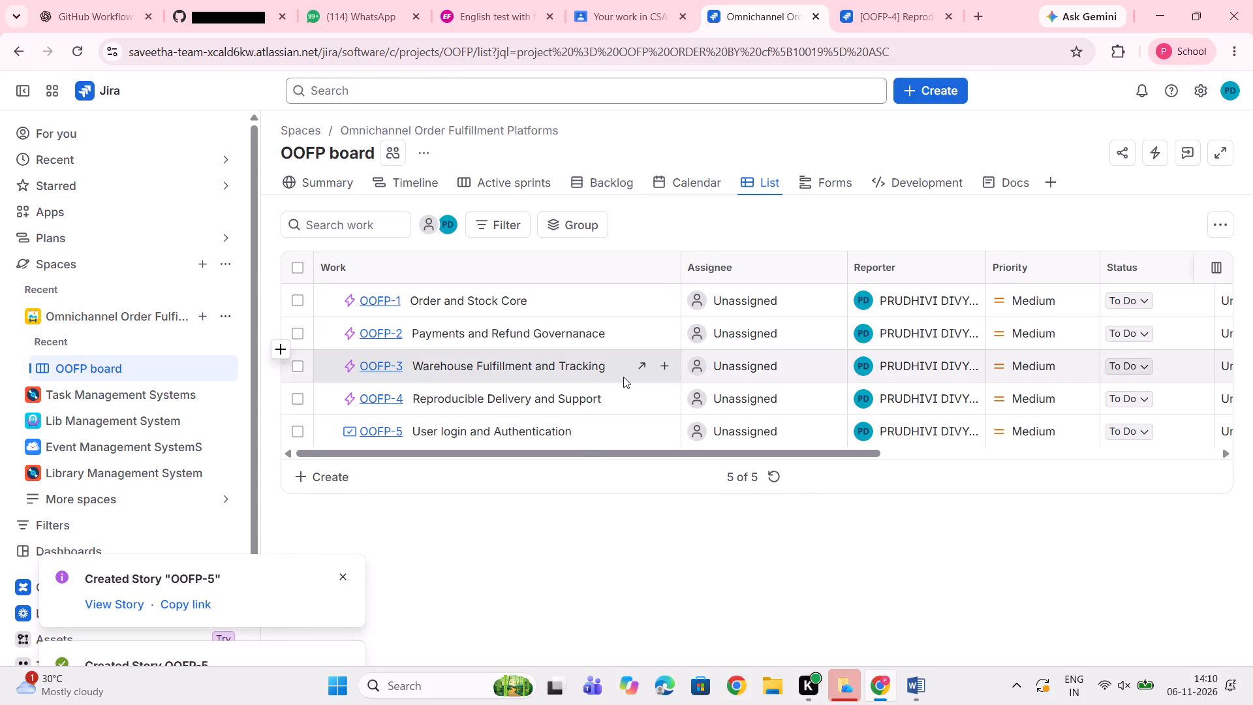
{"action": "left_click_drag", "start_coordinate": [570, 457], "coordinate": [602, 456]}
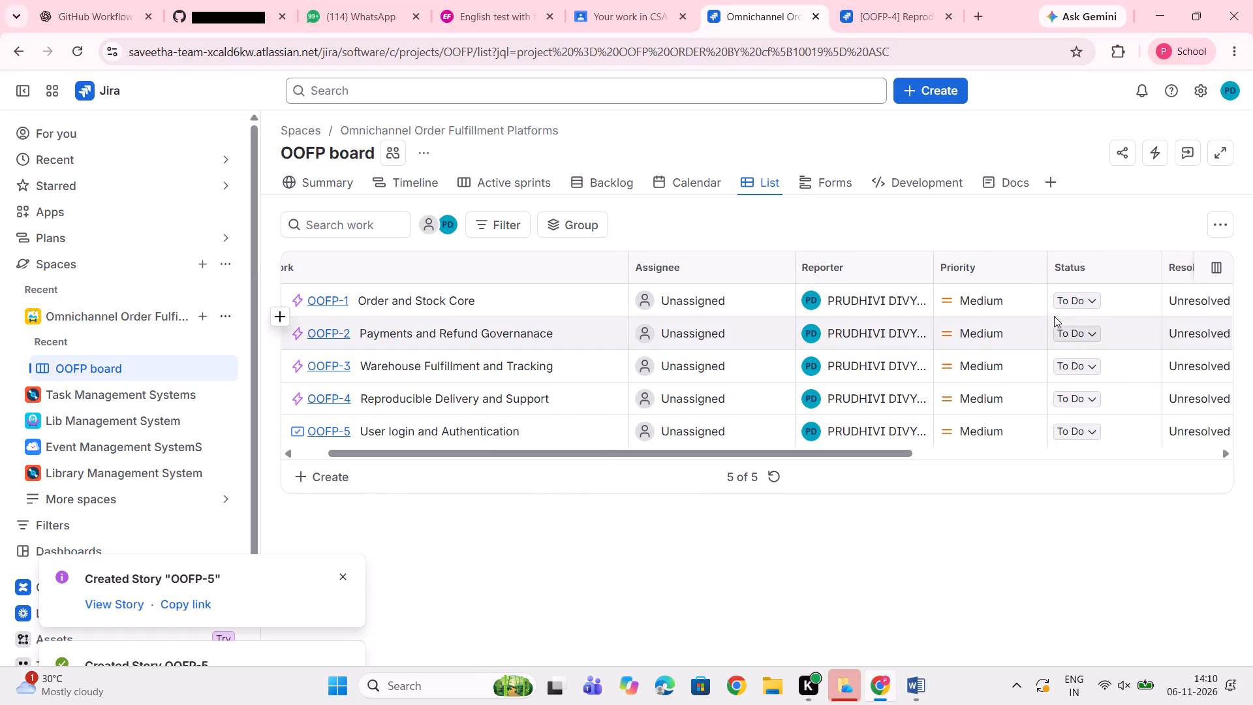
{"action": "left_click", "coordinate": [1087, 296]}
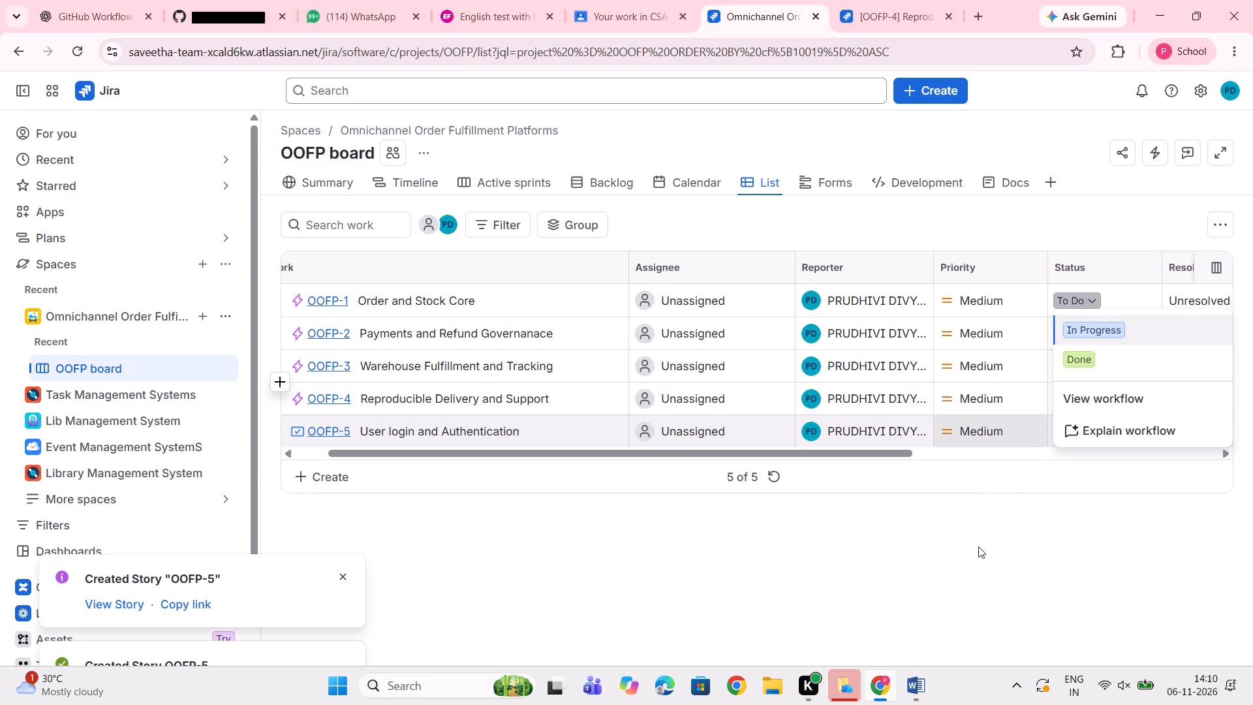
{"action": "key", "text": "Print"}
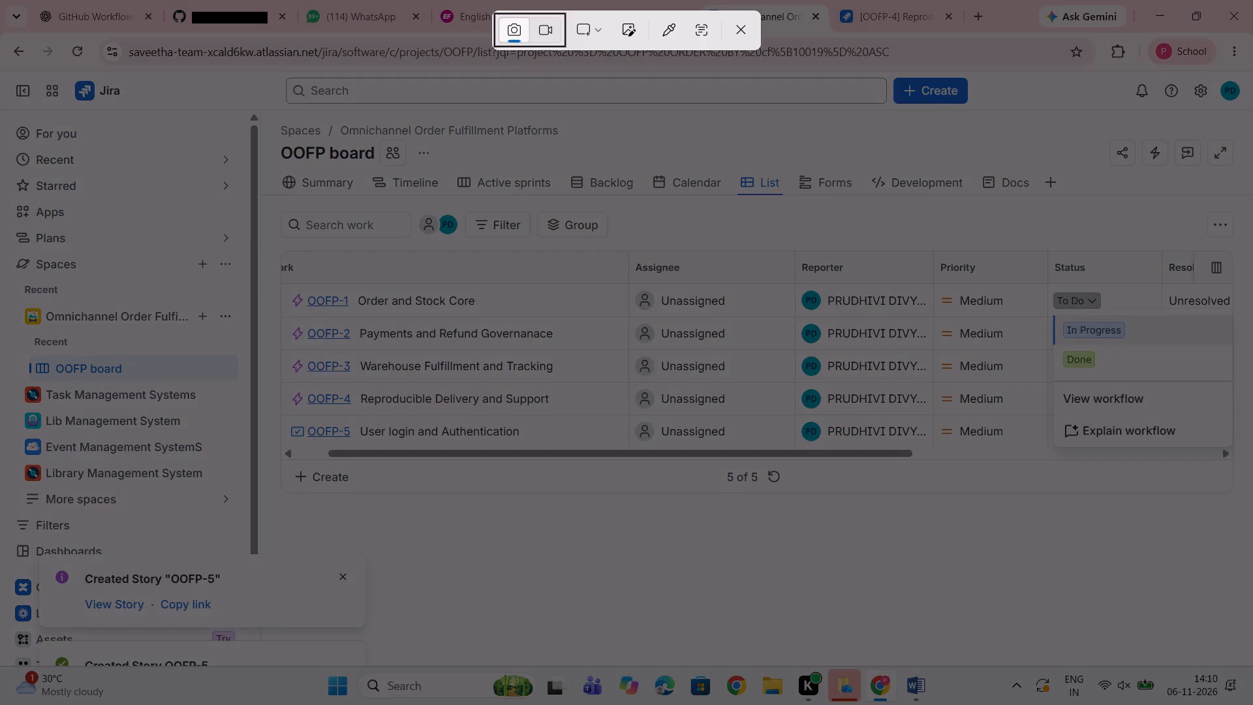
{"action": "left_click_drag", "start_coordinate": [0, 70], "coordinate": [284, 166]}
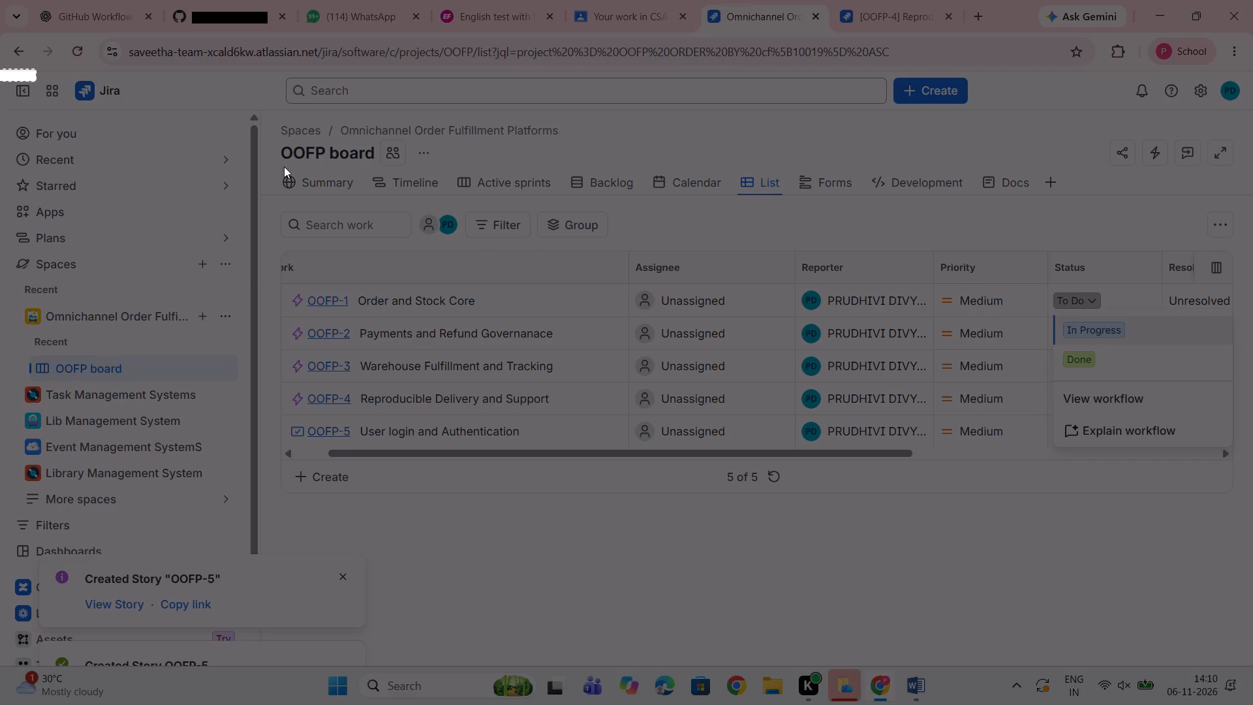
{"action": "left_click_drag", "start_coordinate": [284, 166], "coordinate": [1252, 665]}
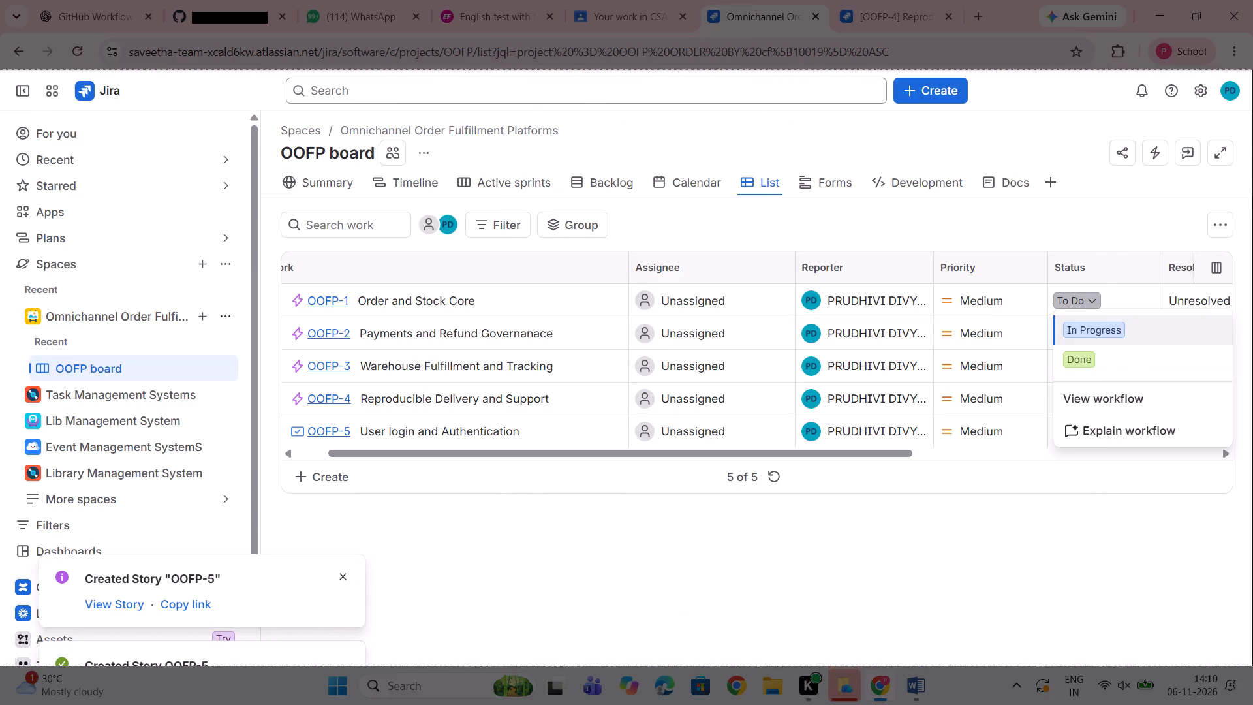
{"action": "left_click_drag", "start_coordinate": [1252, 665], "coordinate": [1252, 665]}
Switch to the Word document Q1-Assignment1_Answered and delete the two-line Figure 1 caption below the backlog screenshot.
{"action": "left_click", "coordinate": [926, 687]}
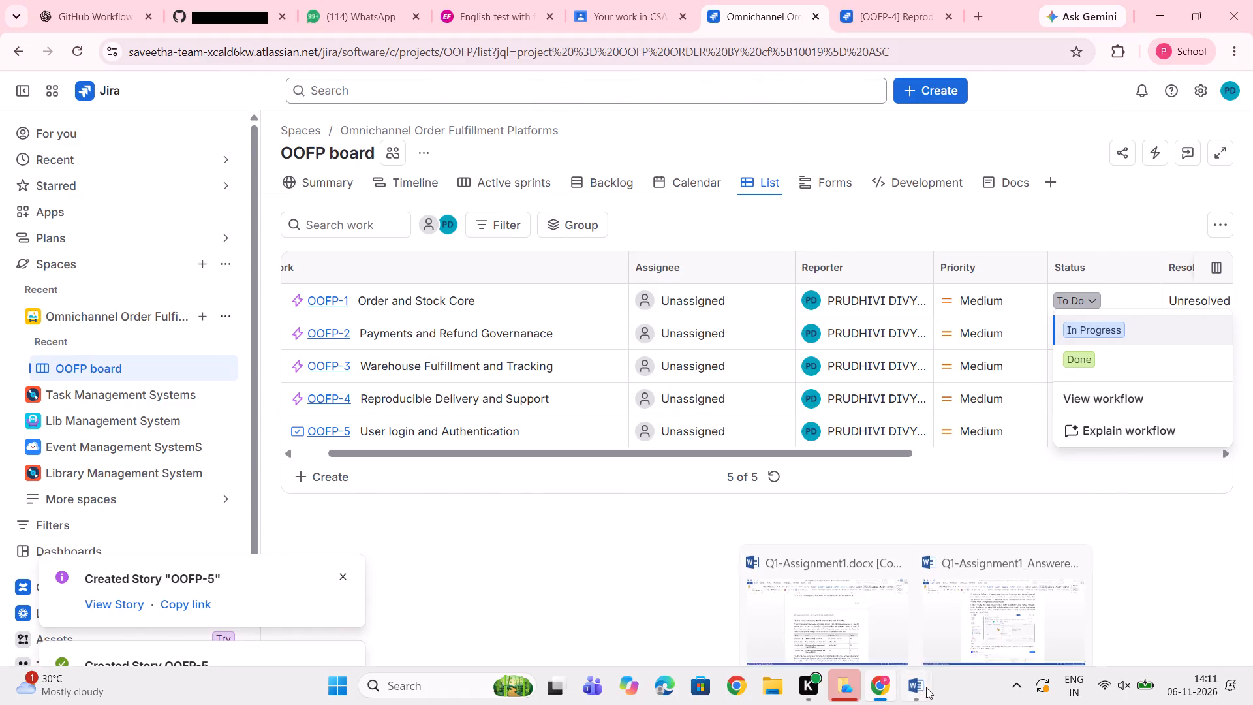
{"action": "left_click", "coordinate": [989, 617]}
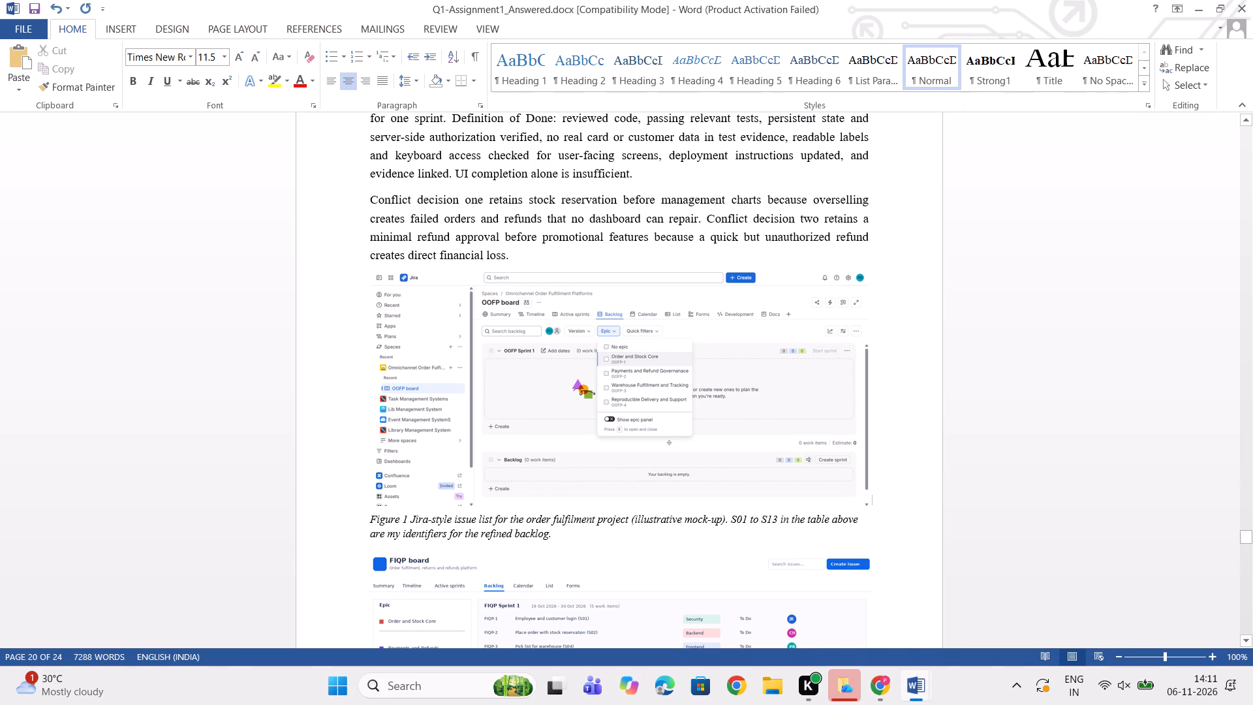
{"action": "left_click_drag", "start_coordinate": [556, 533], "coordinate": [478, 524]}
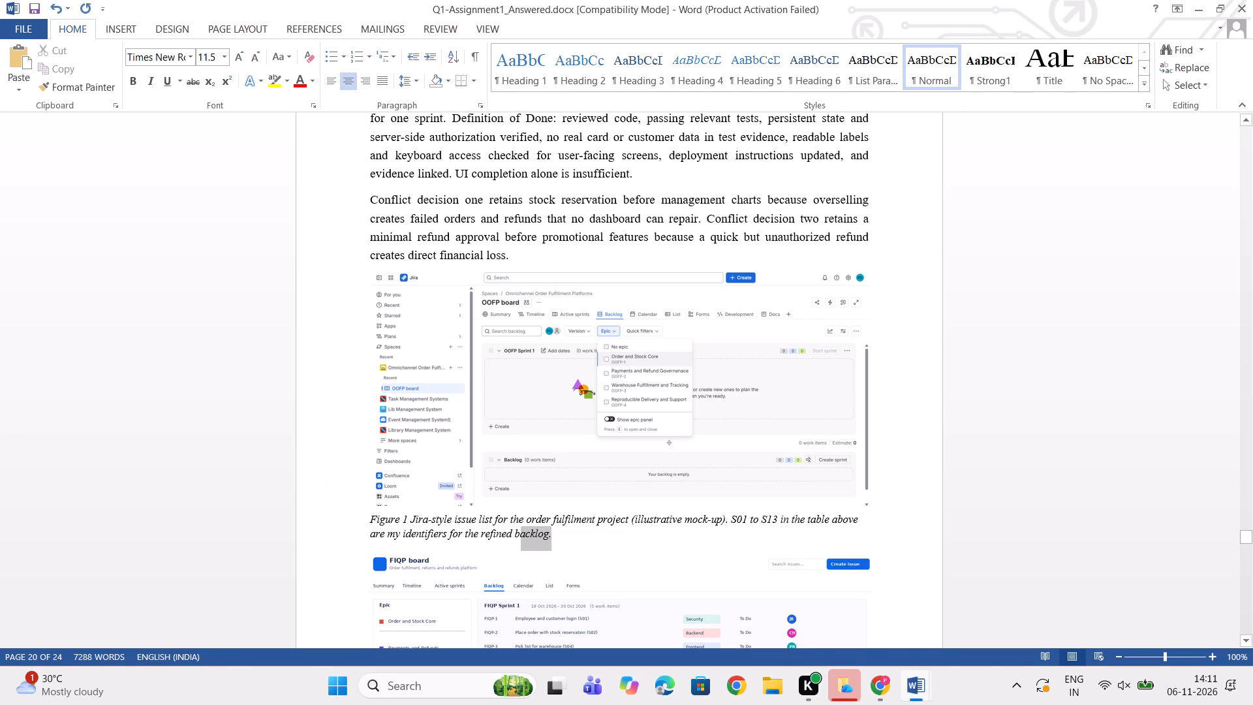
{"action": "left_click_drag", "start_coordinate": [478, 524], "coordinate": [373, 519]}
{"action": "key", "text": "BackSpace"}
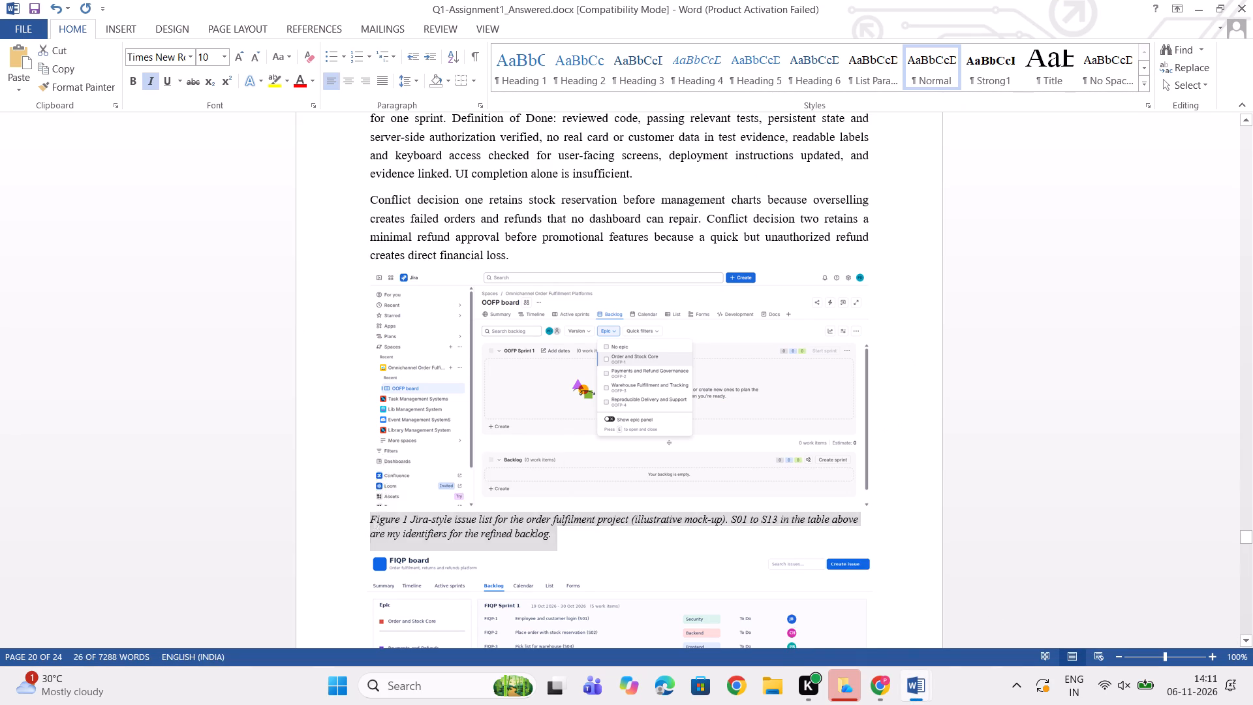
Replace the FIQP board mock-up above the Figure 2 caption with the captured Jira list screenshot.
{"action": "left_click", "coordinate": [523, 428]}
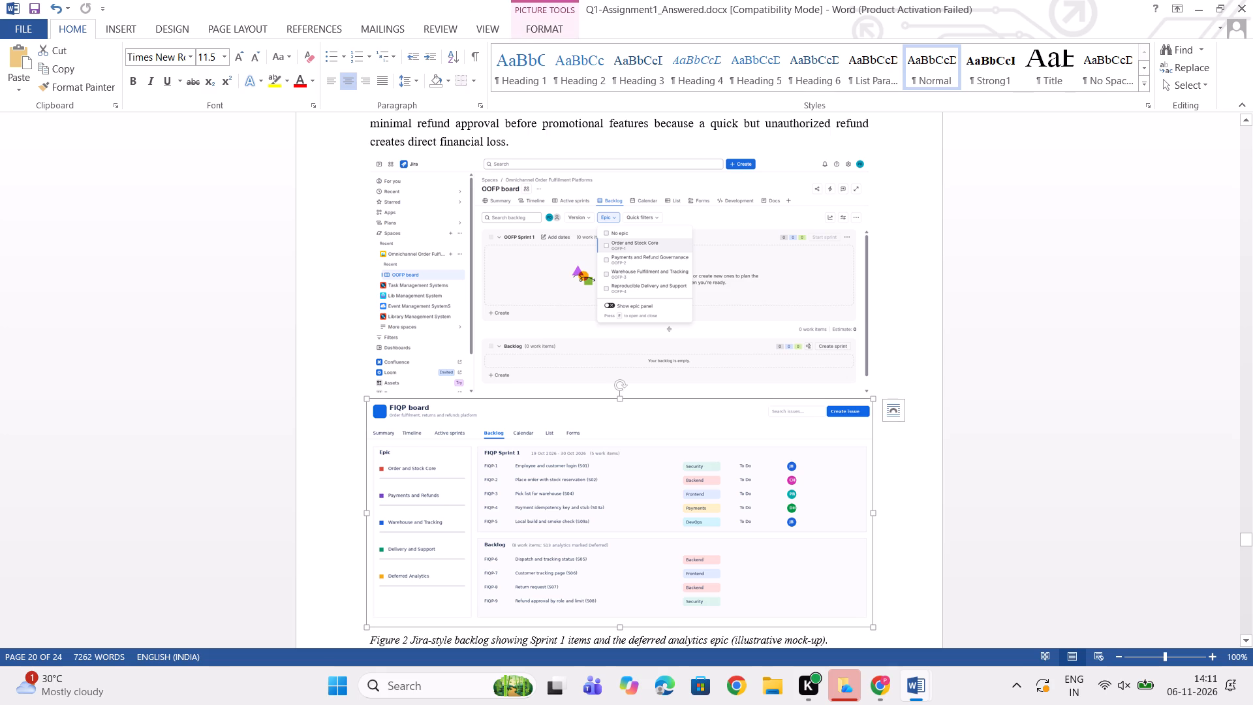
{"action": "key", "text": "ctrl+v"}
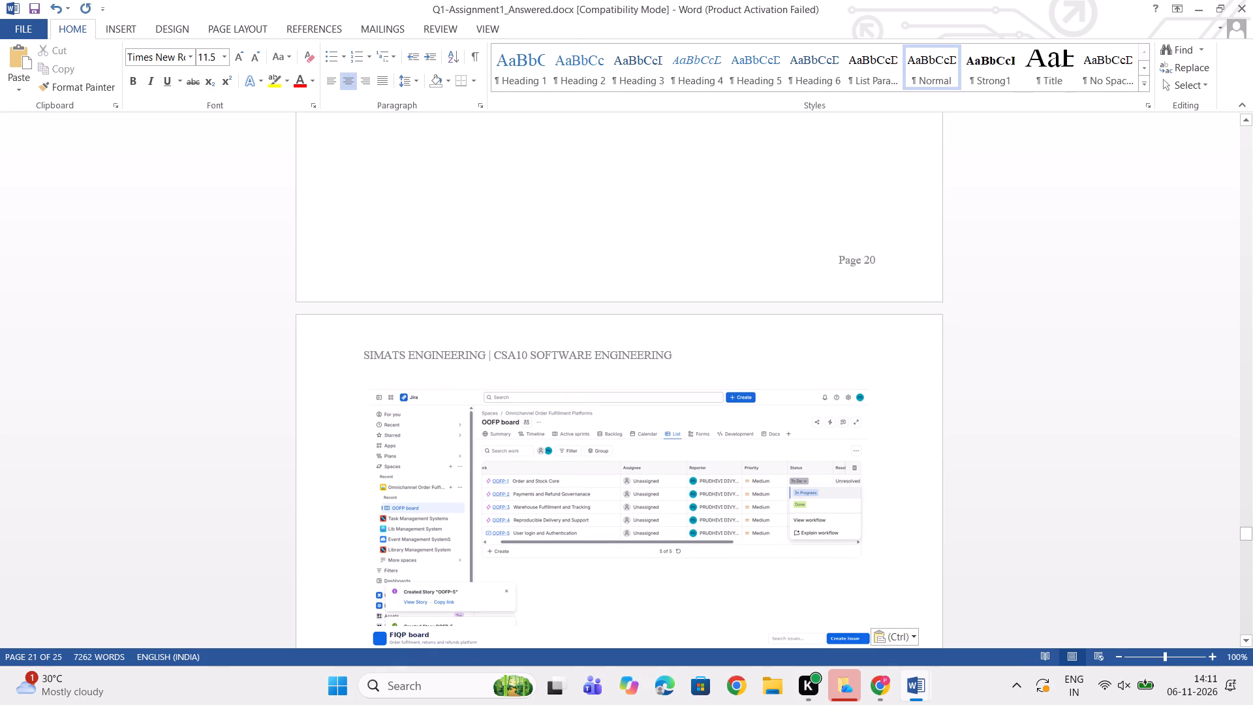
{"action": "left_click_drag", "start_coordinate": [1246, 535], "coordinate": [1246, 548]}
{"action": "left_click", "coordinate": [816, 161]}
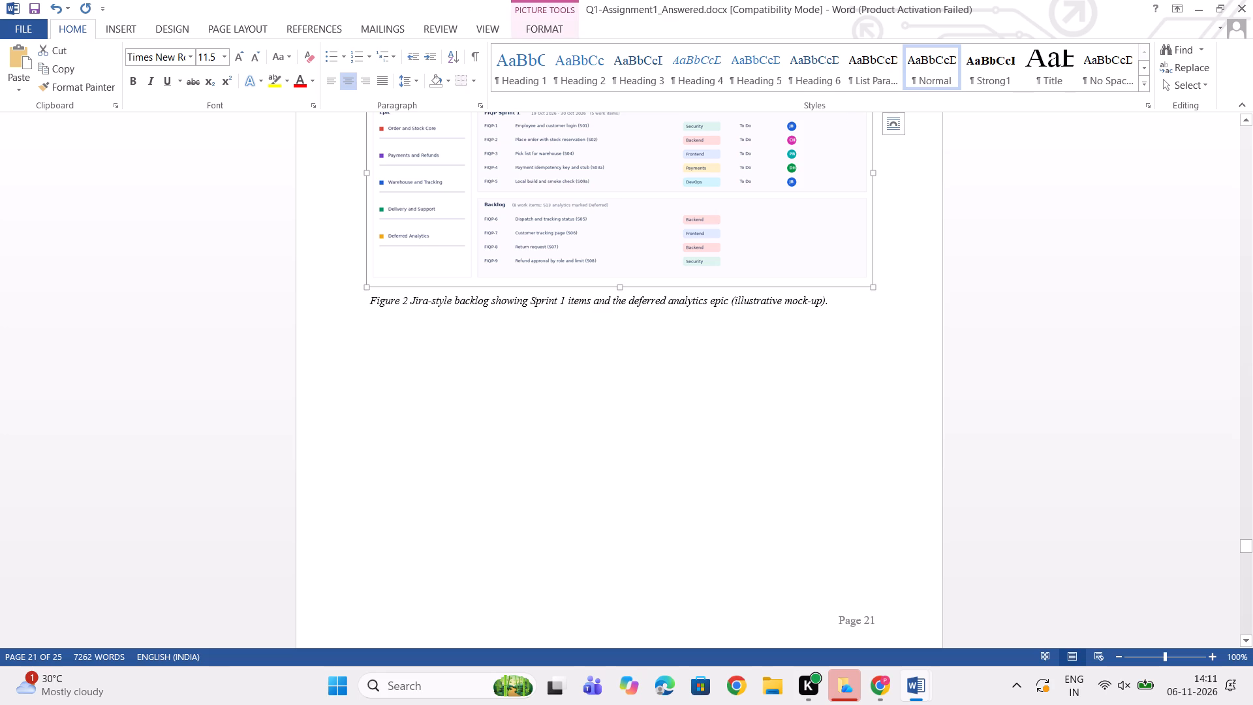
{"action": "key", "text": "Delete"}
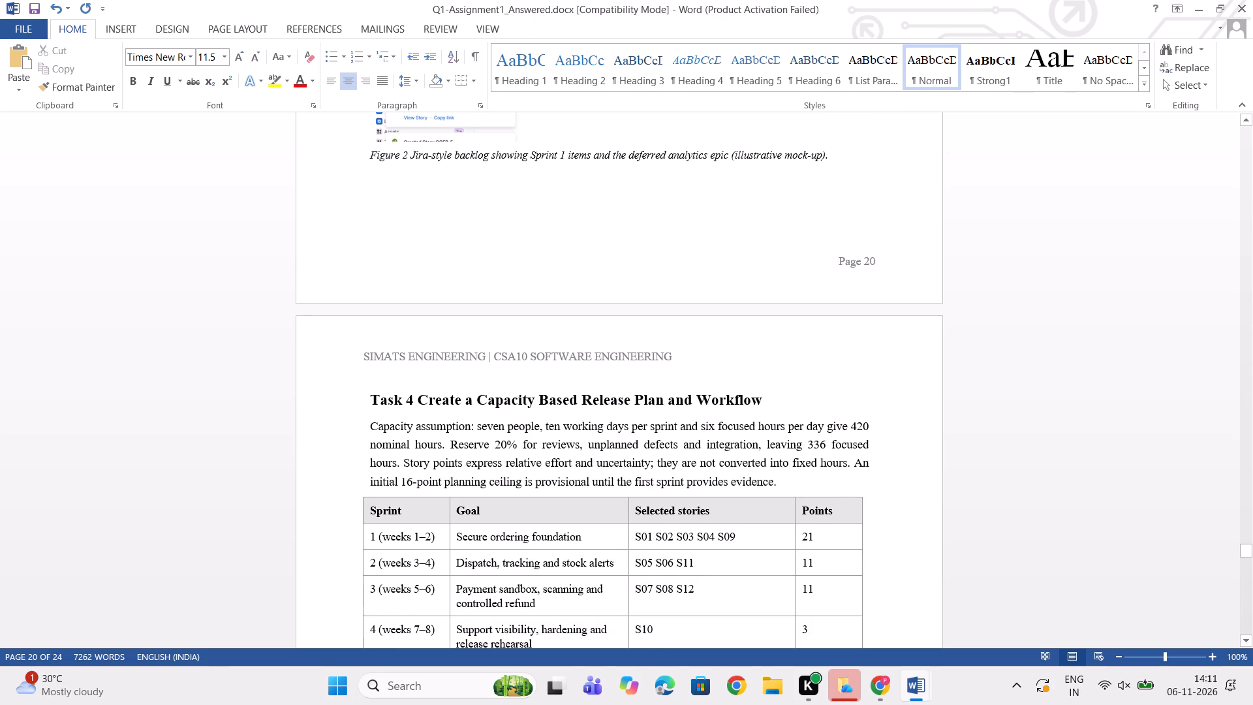
Delete the Figure 2 caption below the list screenshot and review both inserted Jira screenshots.
{"action": "left_click_drag", "start_coordinate": [837, 152], "coordinate": [439, 131]}
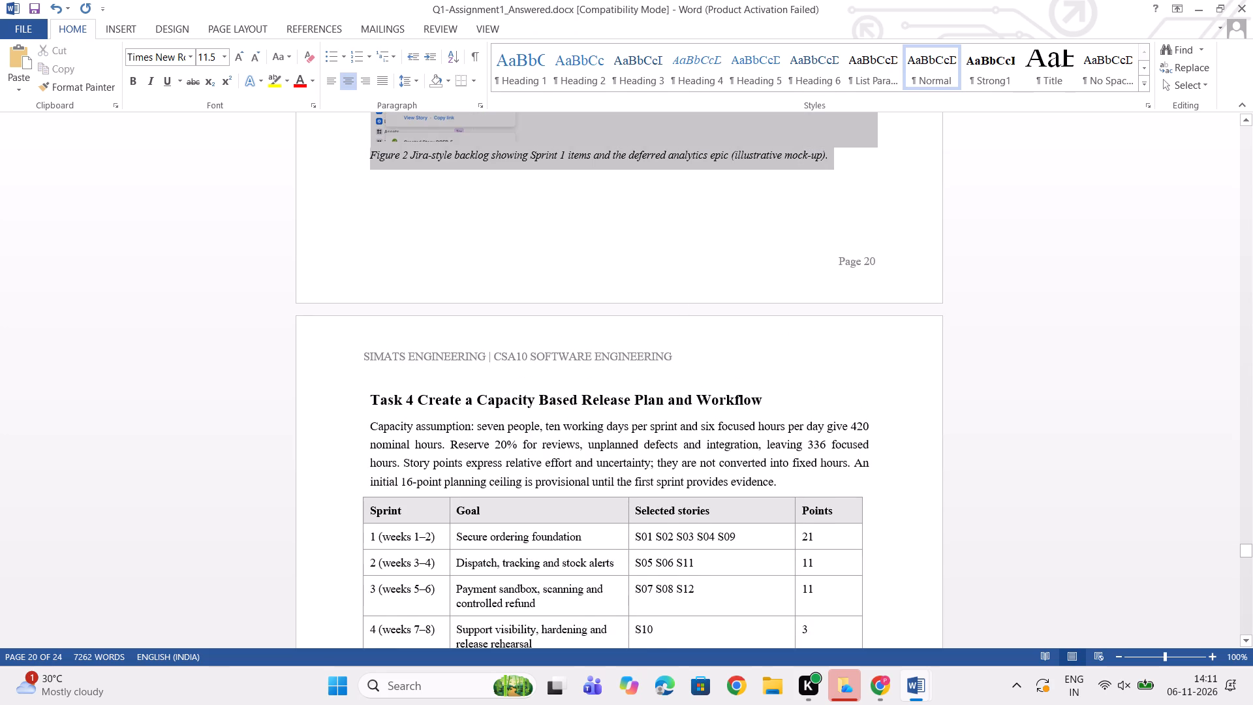
{"action": "left_click_drag", "start_coordinate": [439, 131], "coordinate": [369, 160]}
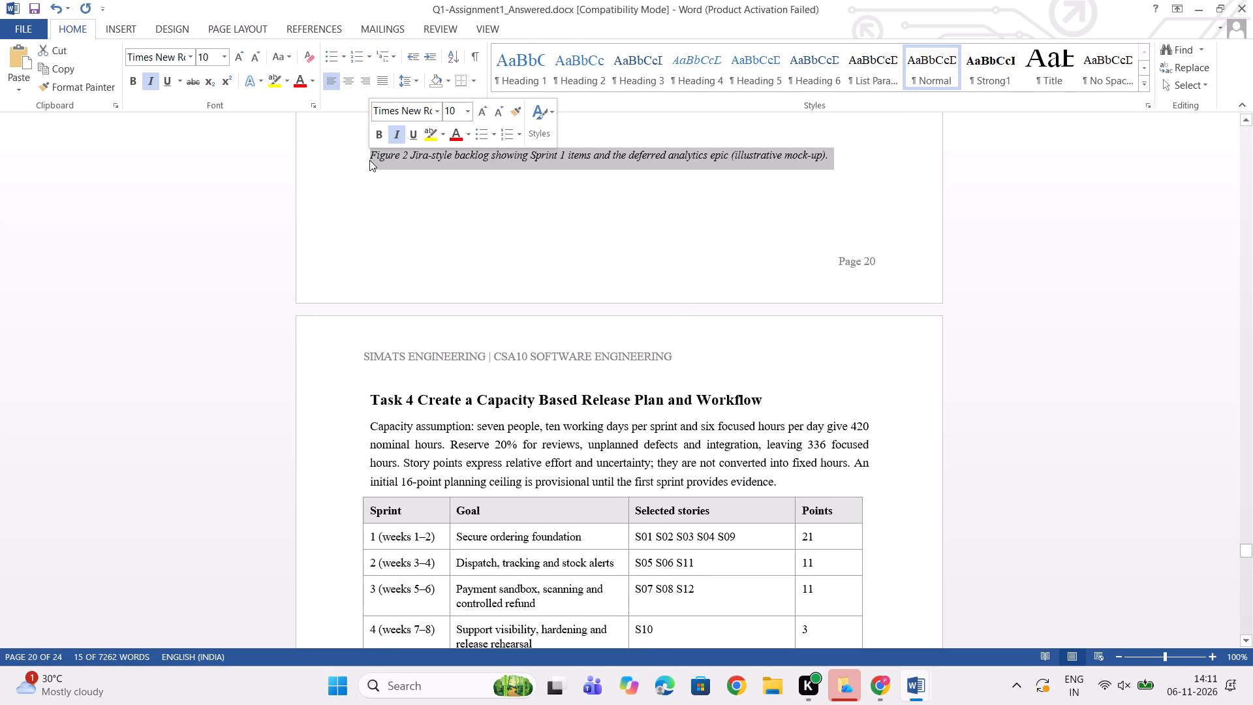
{"action": "key", "text": "Delete"}
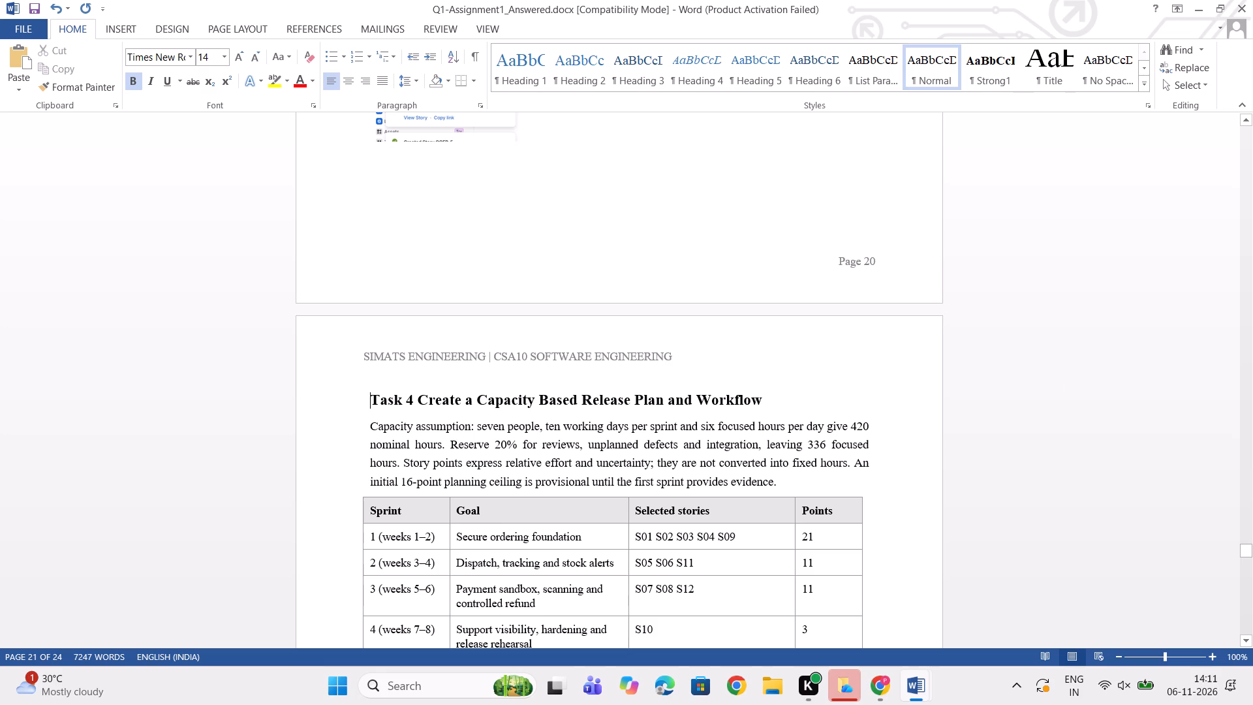
{"action": "left_click_drag", "start_coordinate": [1246, 555], "coordinate": [1246, 537]}
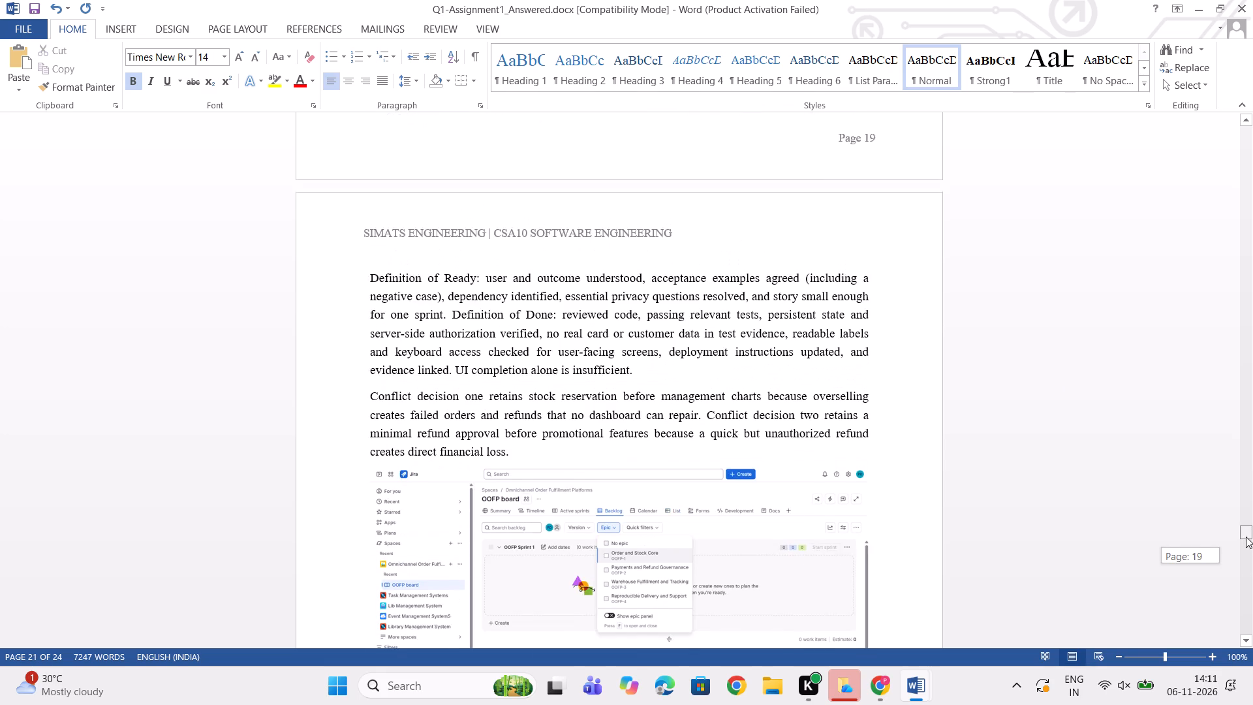
{"action": "left_click_drag", "start_coordinate": [1246, 537], "coordinate": [1249, 545]}
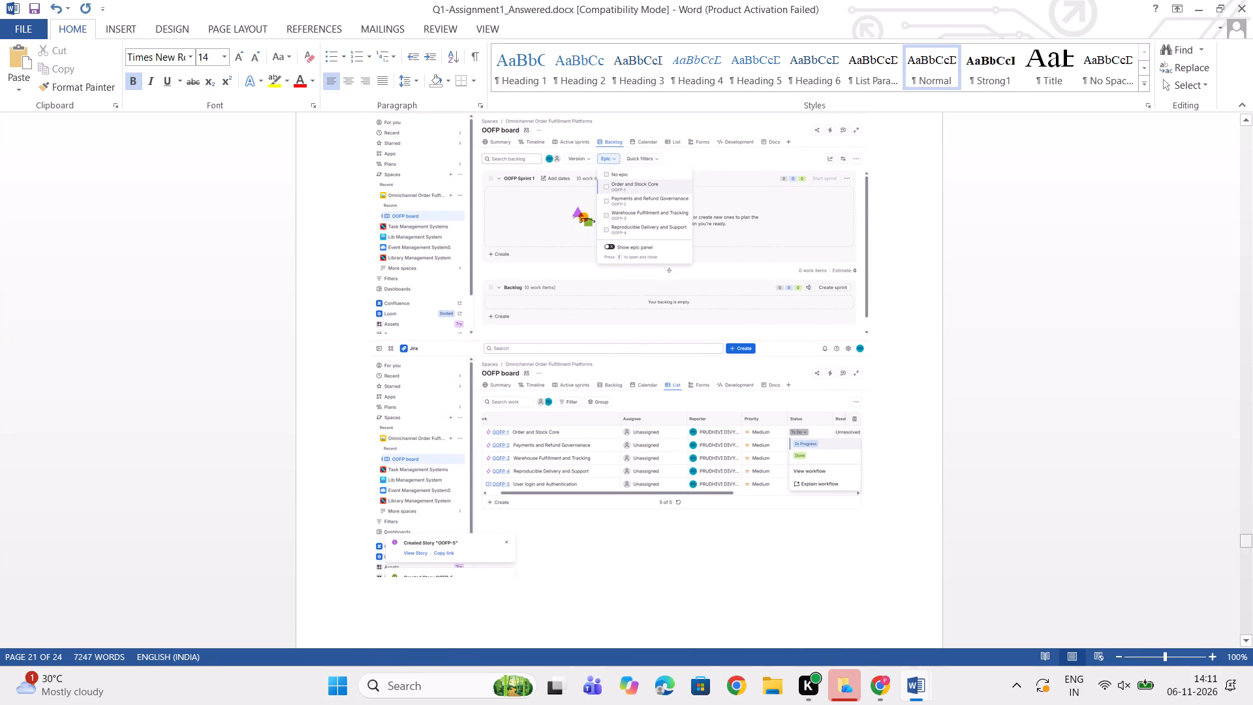
Switch back to the Jira list in Chrome and close the status choices of OOFP-1 without changing the status.
{"action": "left_click", "coordinate": [886, 697]}
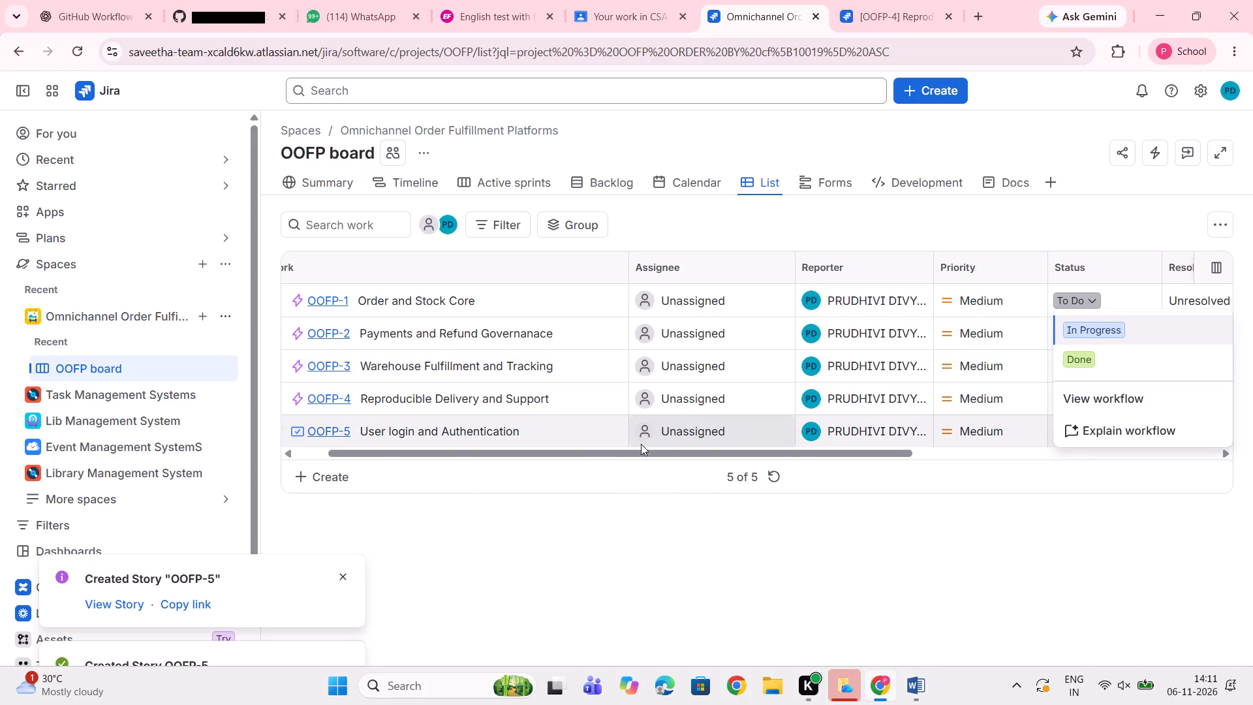
{"action": "left_click", "coordinate": [1083, 548]}
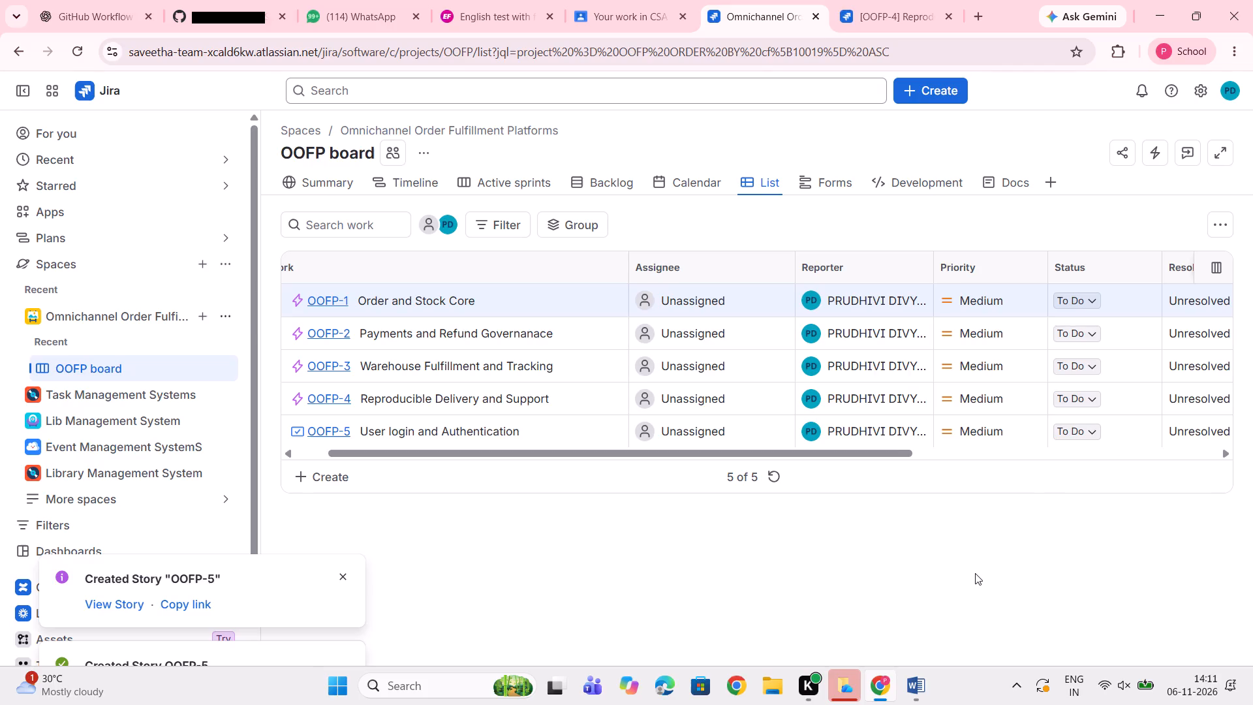
Open a new Story form in the OOFP space, ready for its summary.
{"action": "left_click", "coordinate": [958, 93]}
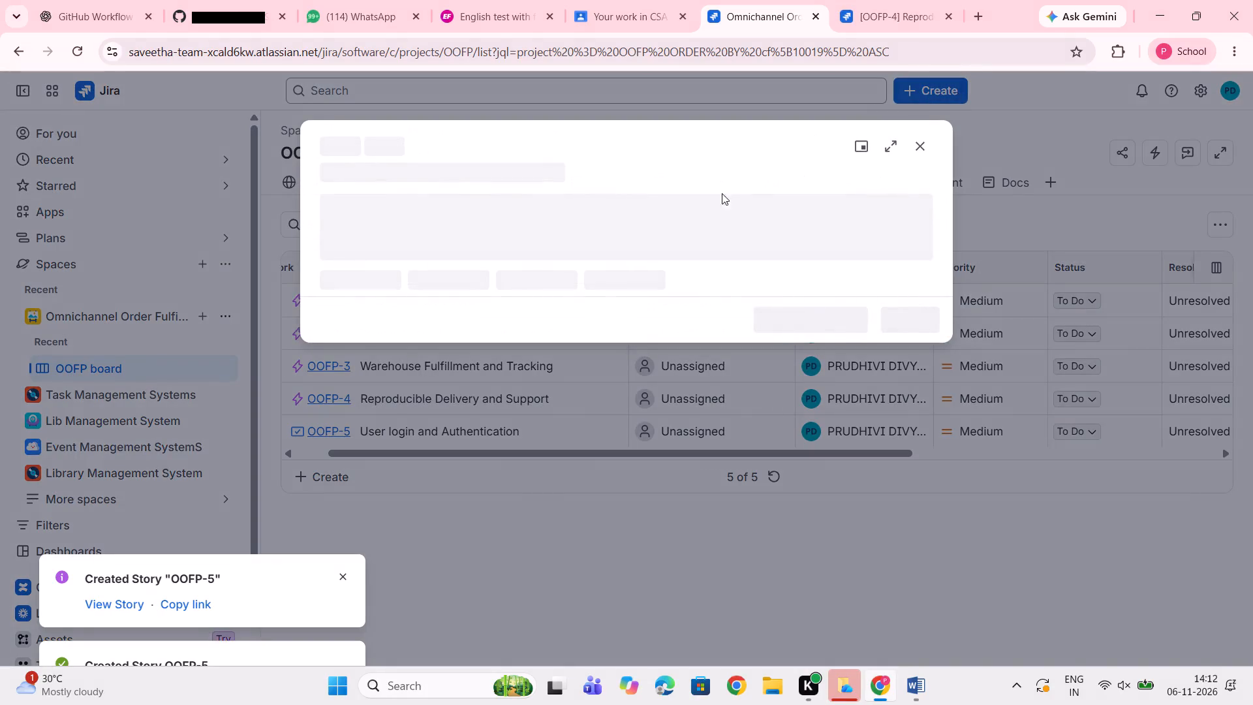
{"action": "left_click", "coordinate": [424, 185]}
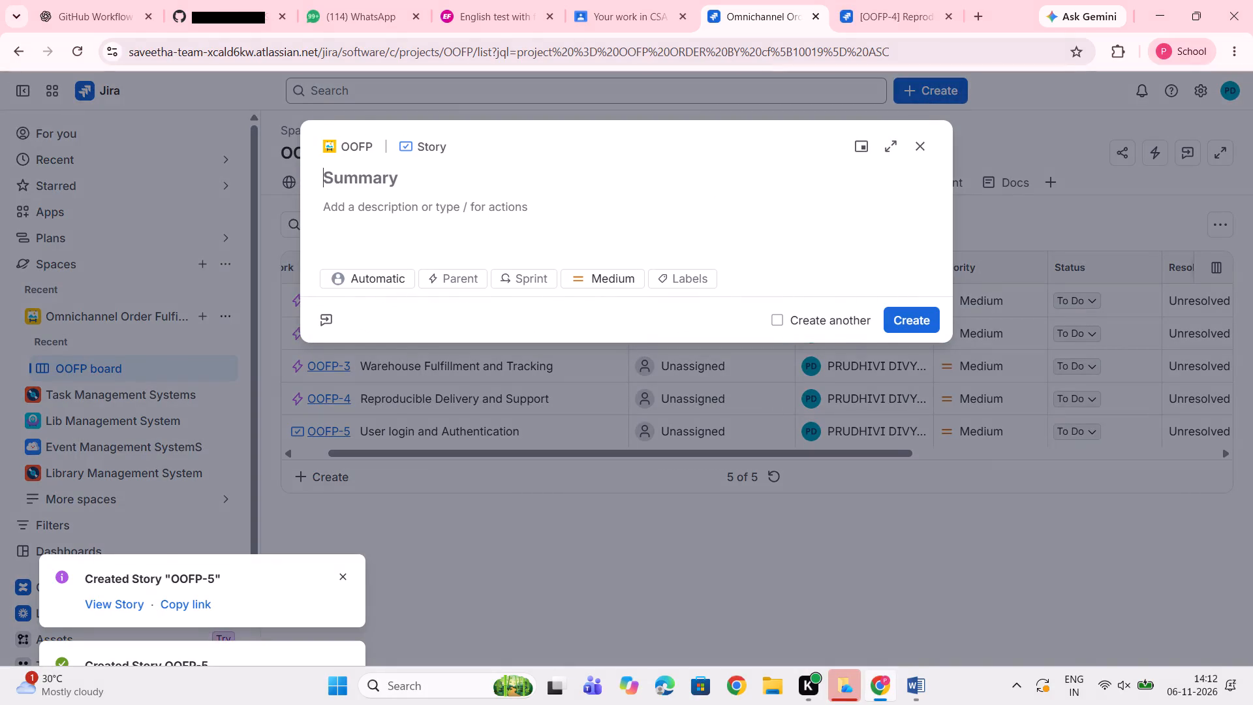
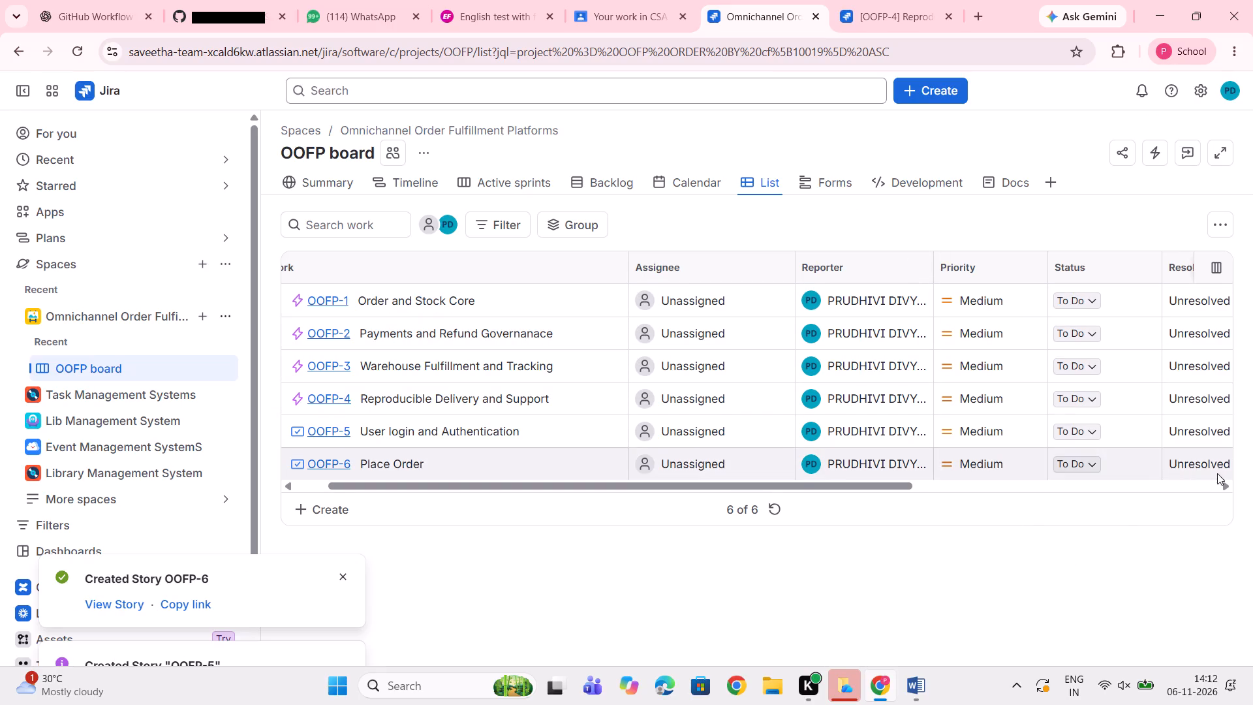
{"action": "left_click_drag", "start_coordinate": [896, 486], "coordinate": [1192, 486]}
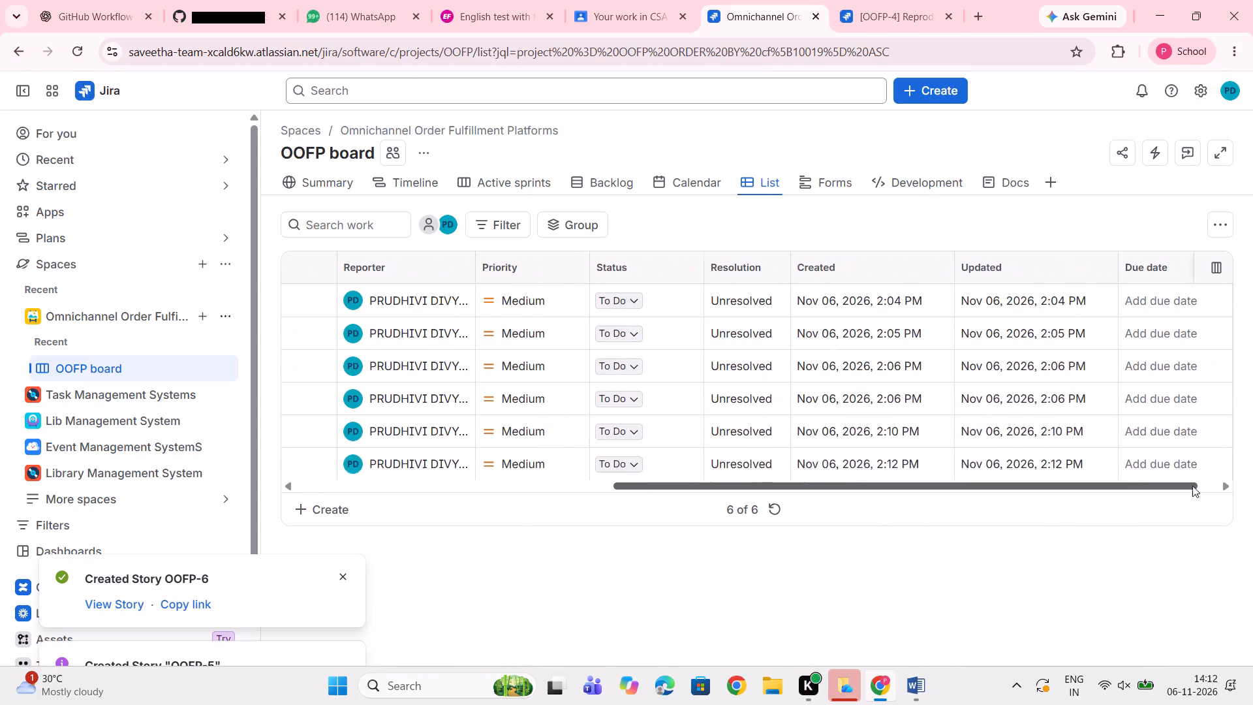
Open work item OOFP-6 from the last row of the list and dismiss its creation notification.
{"action": "left_click_drag", "start_coordinate": [1192, 486], "coordinate": [1252, 490]}
{"action": "left_click", "coordinate": [1209, 469]}
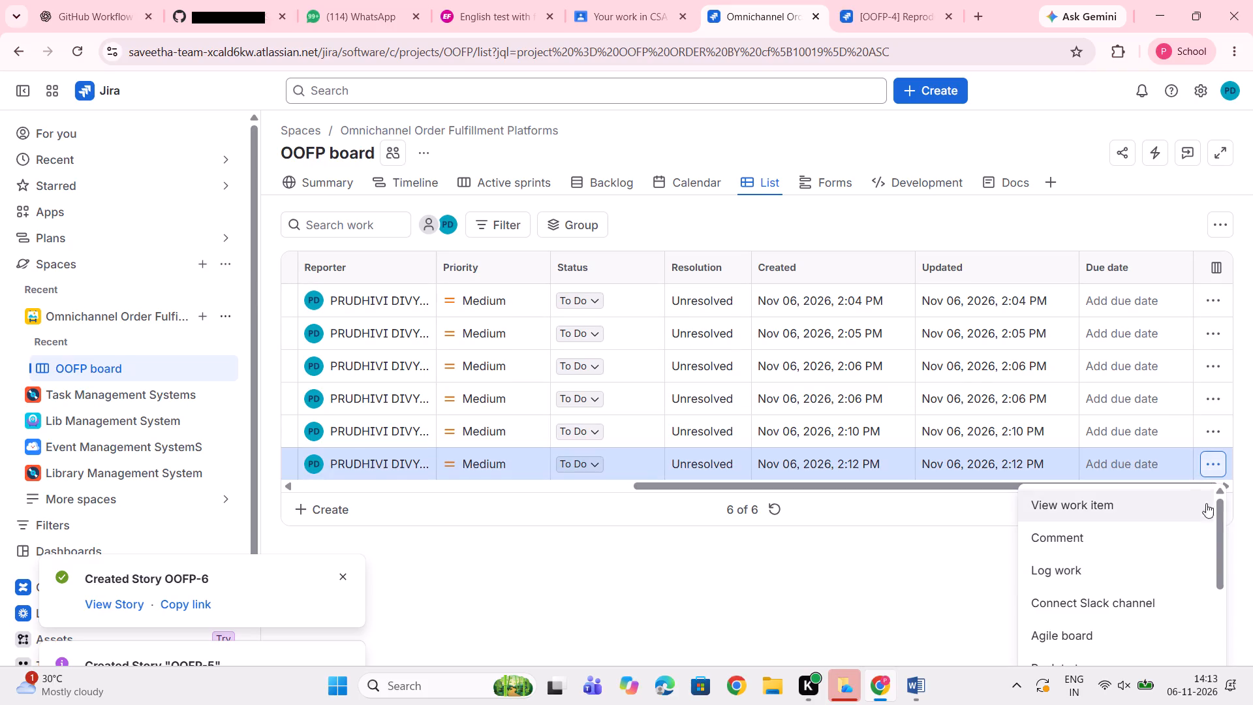
{"action": "left_click", "coordinate": [1179, 505]}
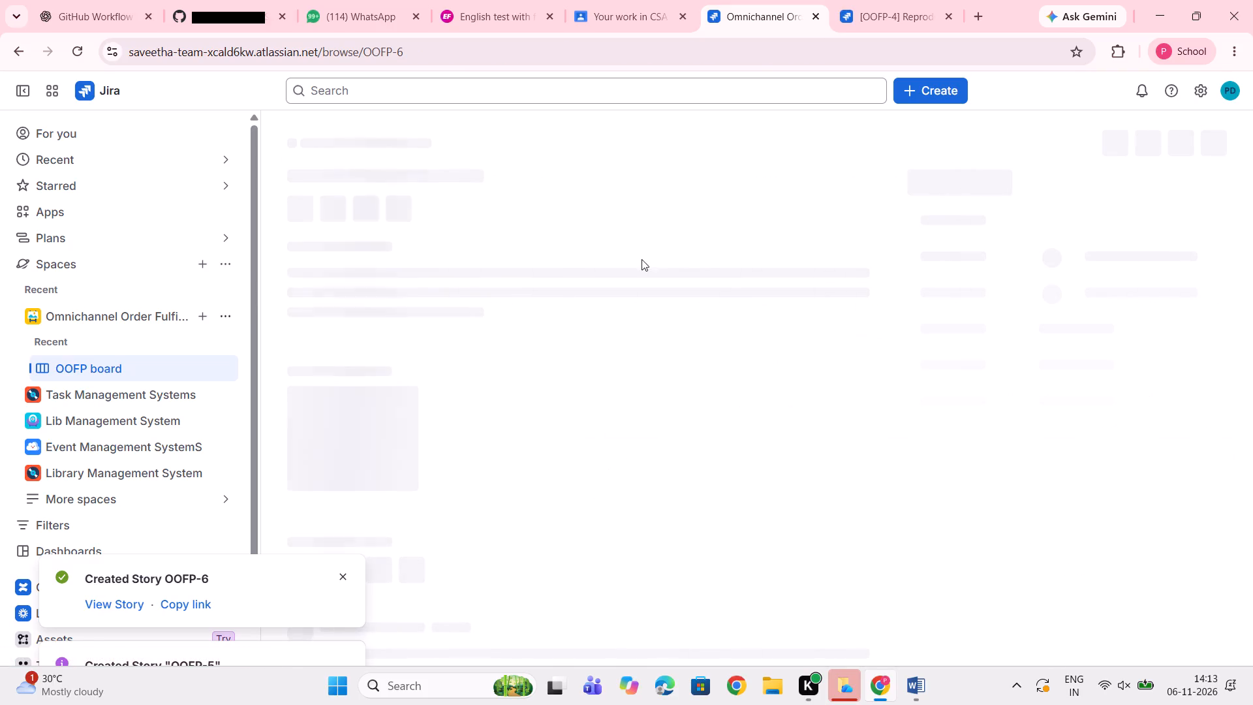
{"action": "left_click", "coordinate": [349, 584]}
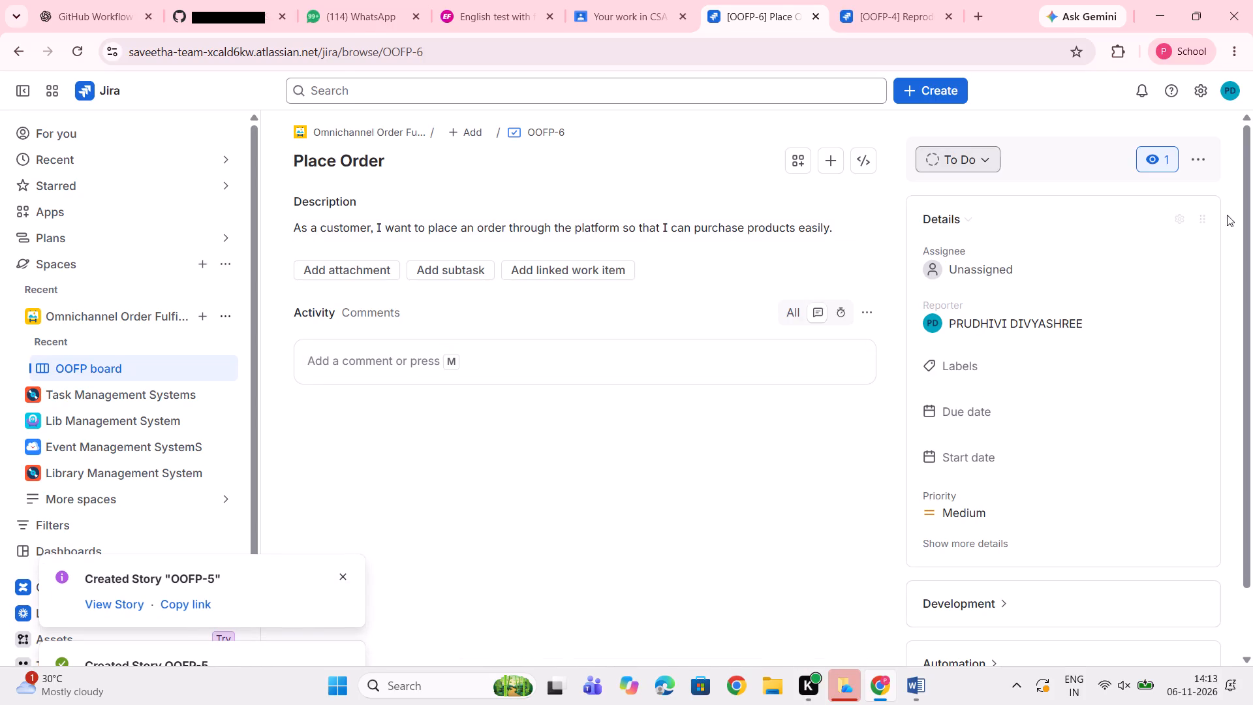
Set the priority of the Place Order work item to High in its details.
{"action": "left_click", "coordinate": [1195, 218]}
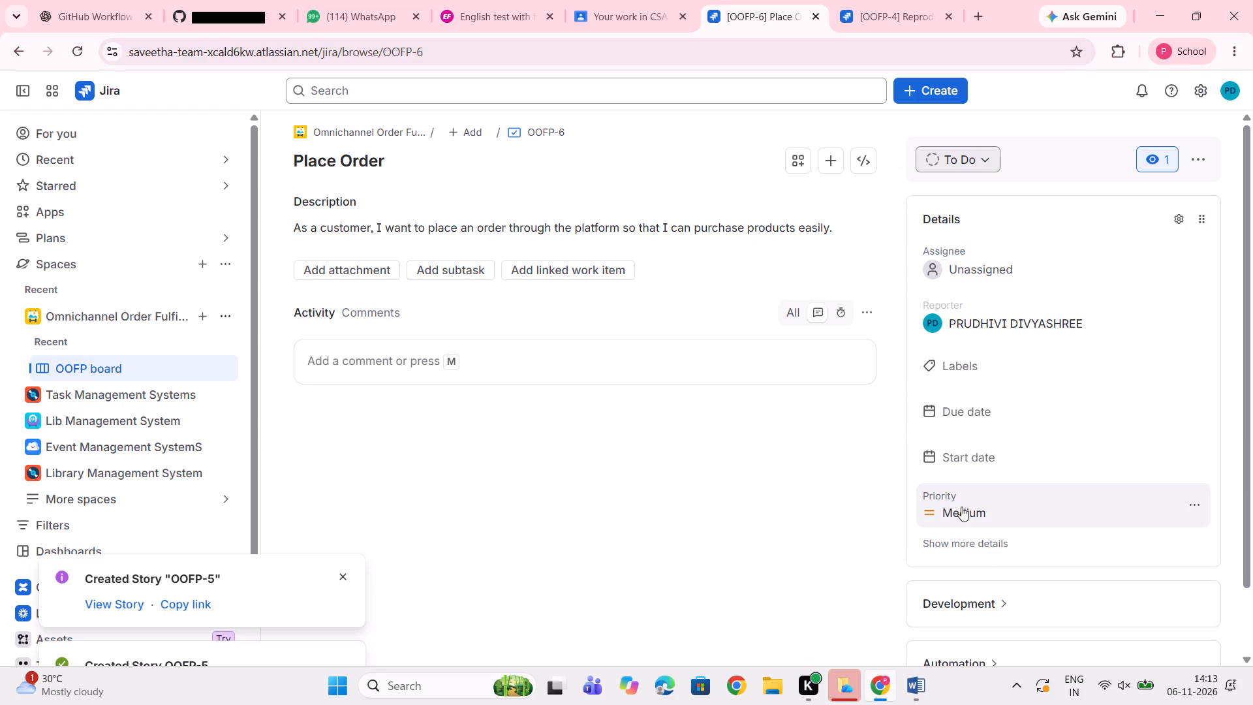
{"action": "left_click", "coordinate": [1198, 505]}
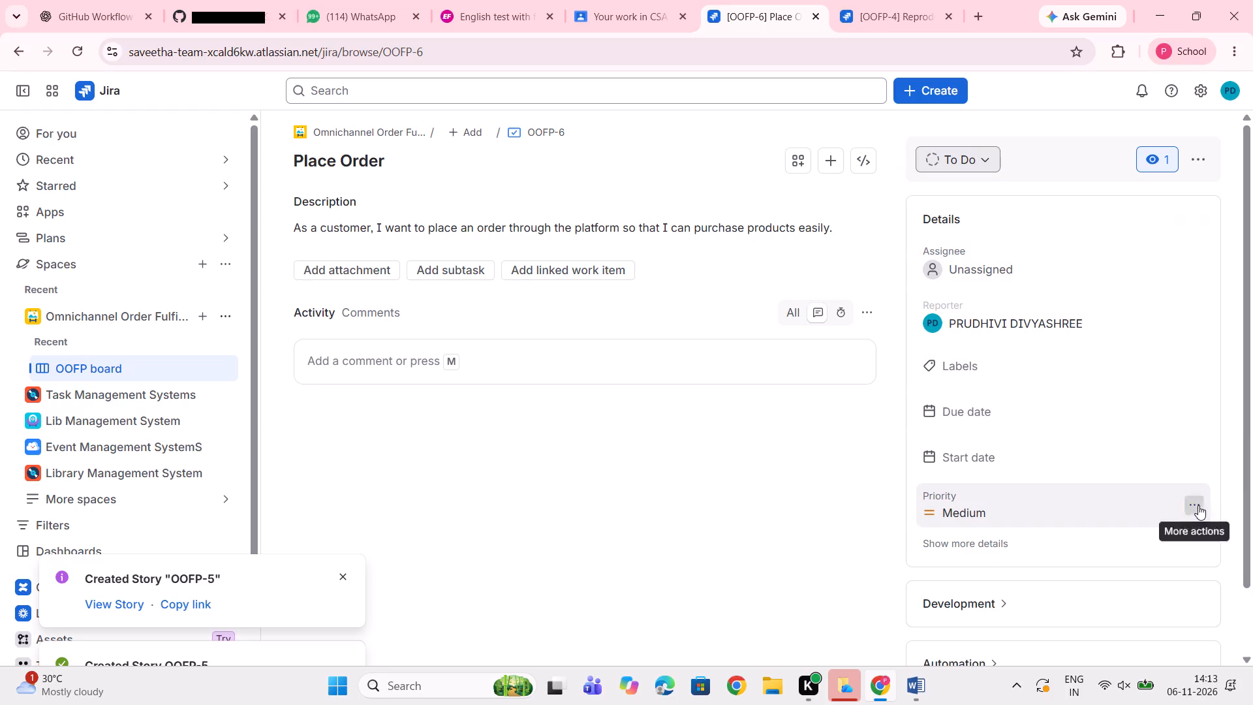
{"action": "left_click", "coordinate": [981, 513]}
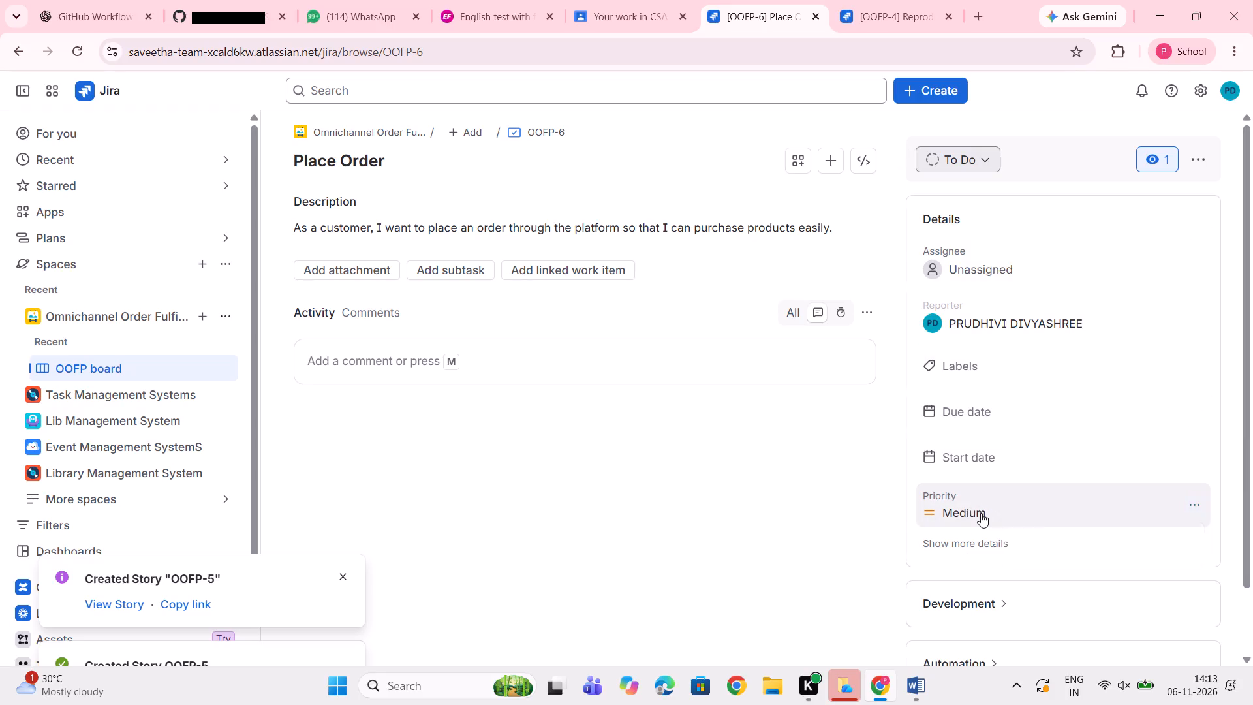
{"action": "left_click", "coordinate": [1196, 157]}
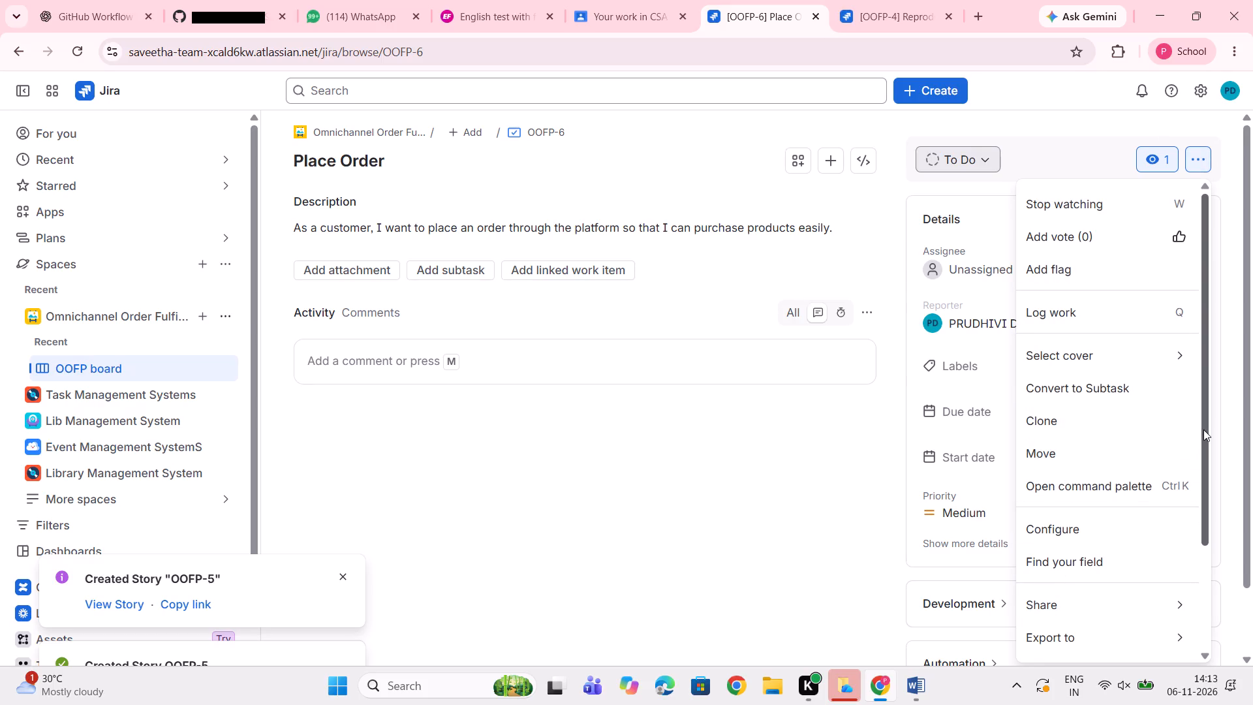
{"action": "left_click_drag", "start_coordinate": [1203, 430], "coordinate": [1204, 586]}
{"action": "left_click", "coordinate": [1241, 495]}
{"action": "left_click", "coordinate": [1248, 486]}
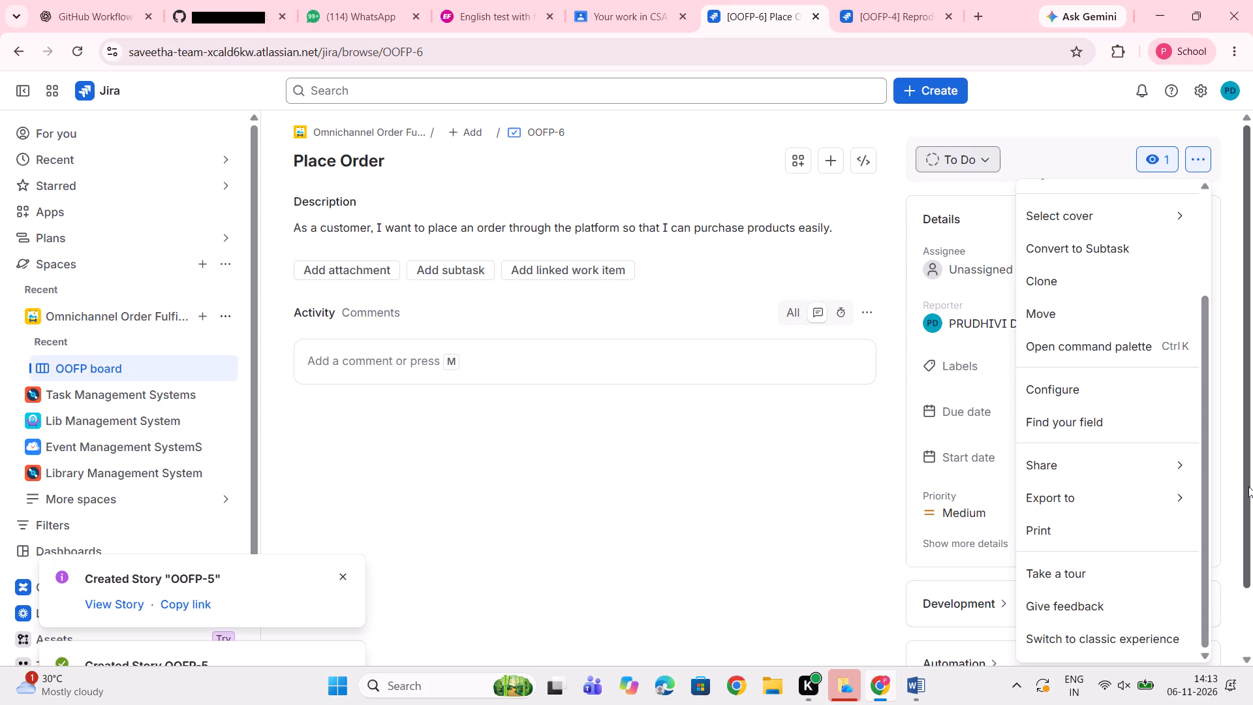
{"action": "left_click", "coordinate": [1224, 492]}
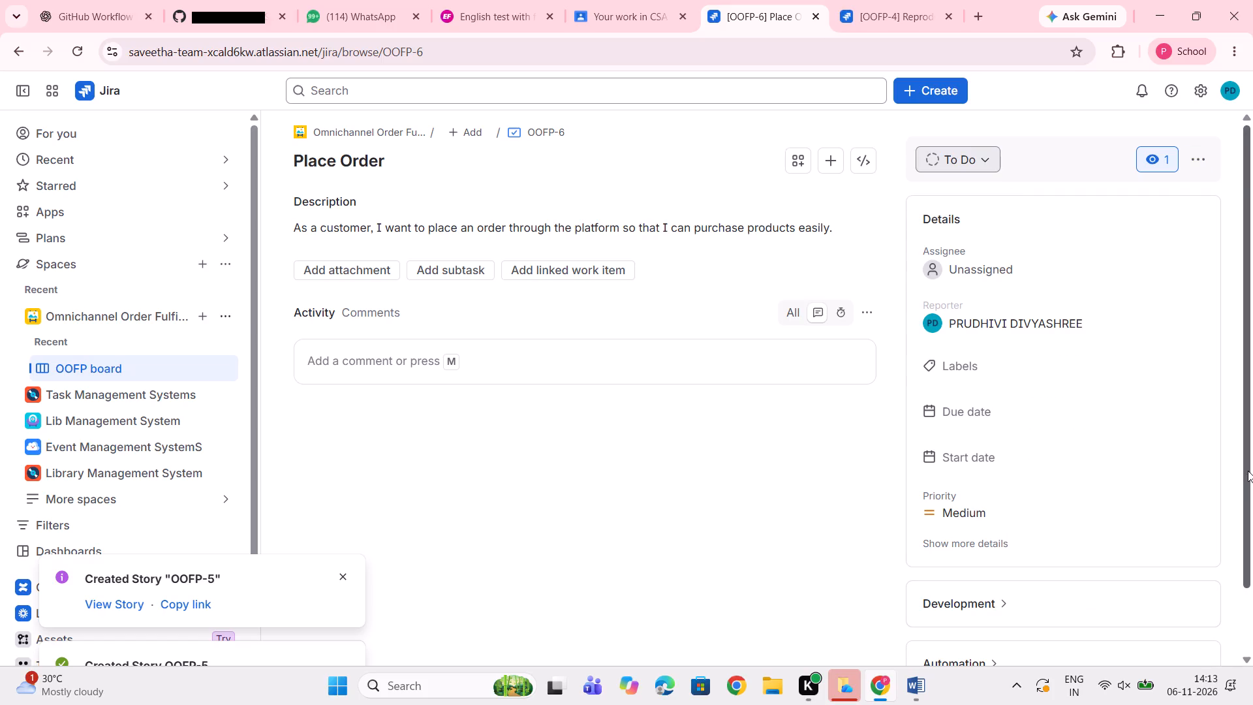
{"action": "left_click_drag", "start_coordinate": [1248, 471], "coordinate": [1252, 537]}
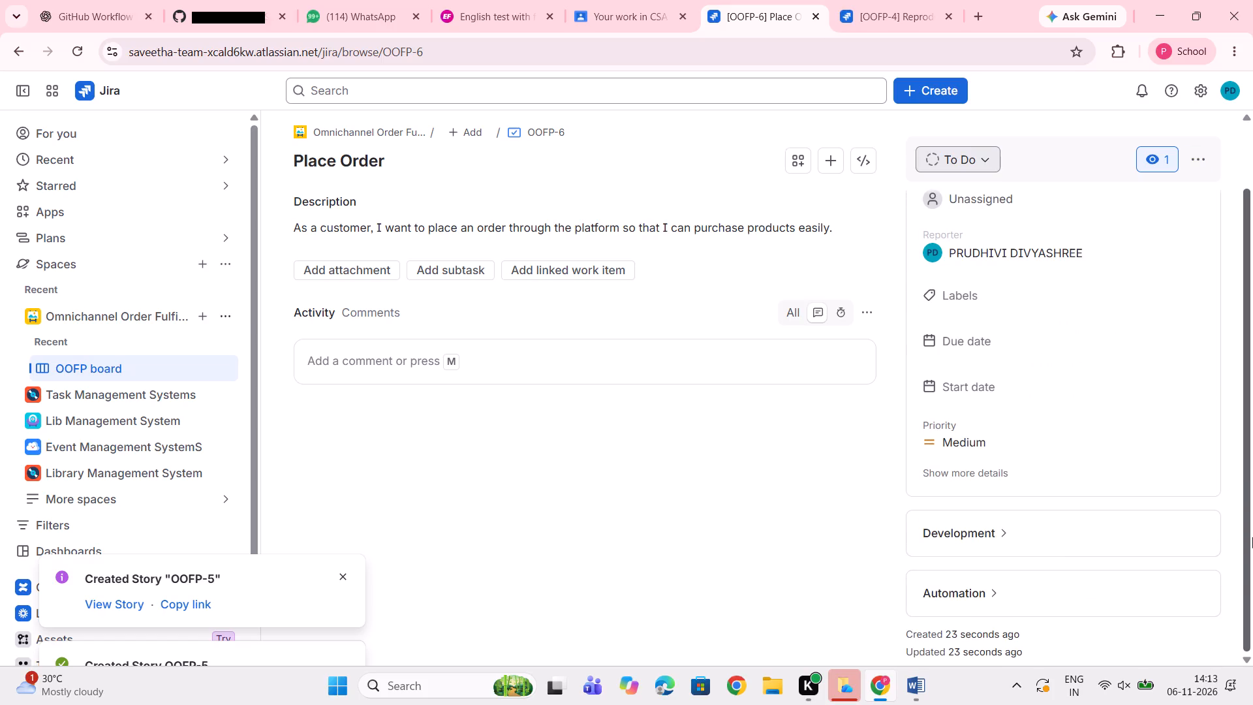
{"action": "left_click_drag", "start_coordinate": [1252, 537], "coordinate": [1252, 536]}
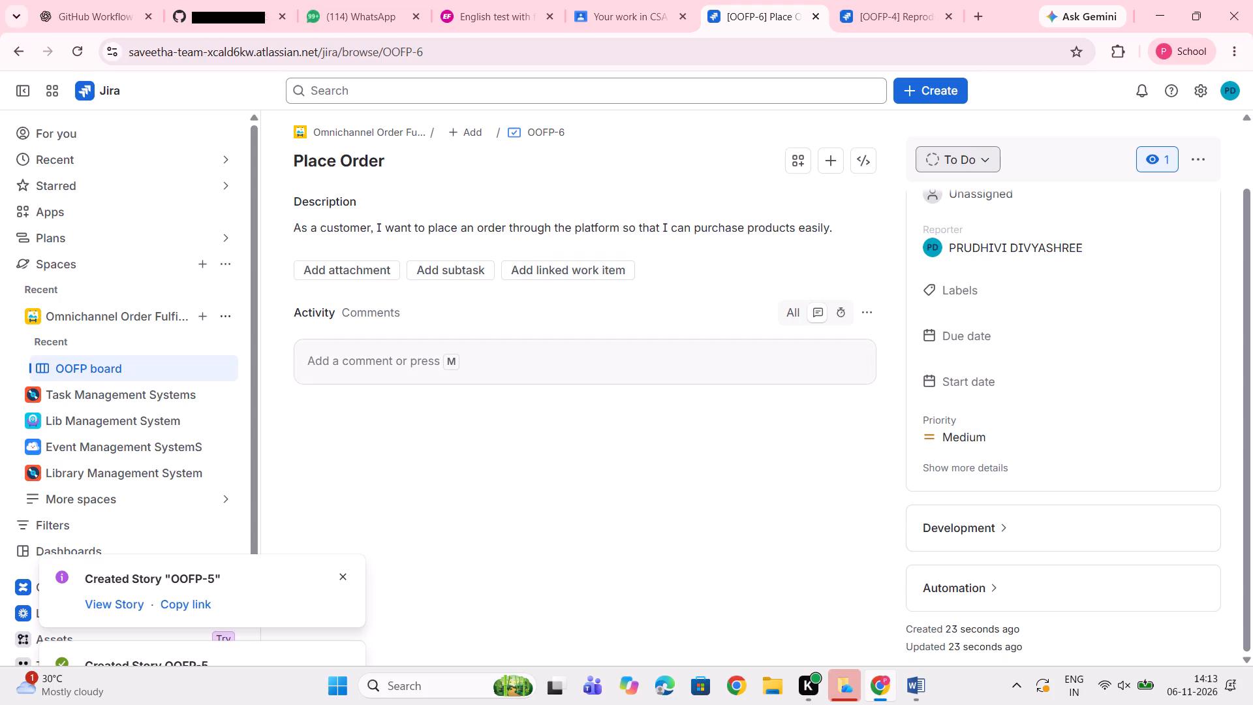
{"action": "left_click", "coordinate": [946, 430]}
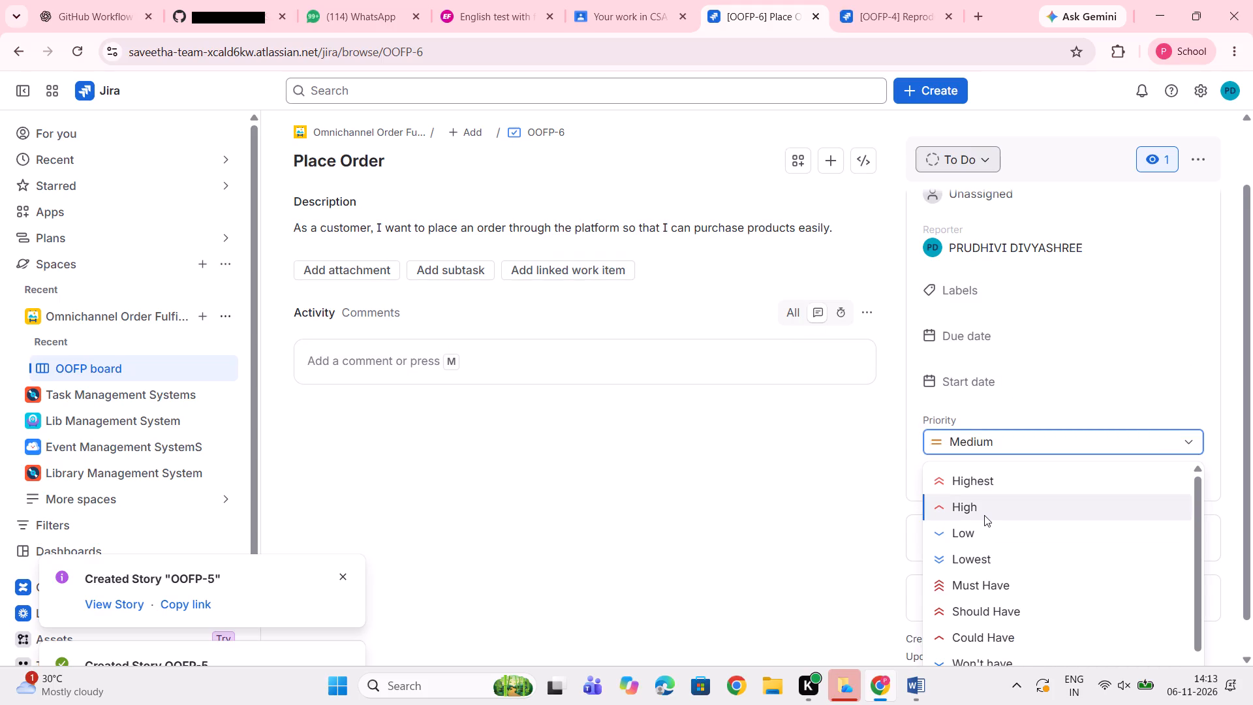
{"action": "left_click", "coordinate": [984, 515]}
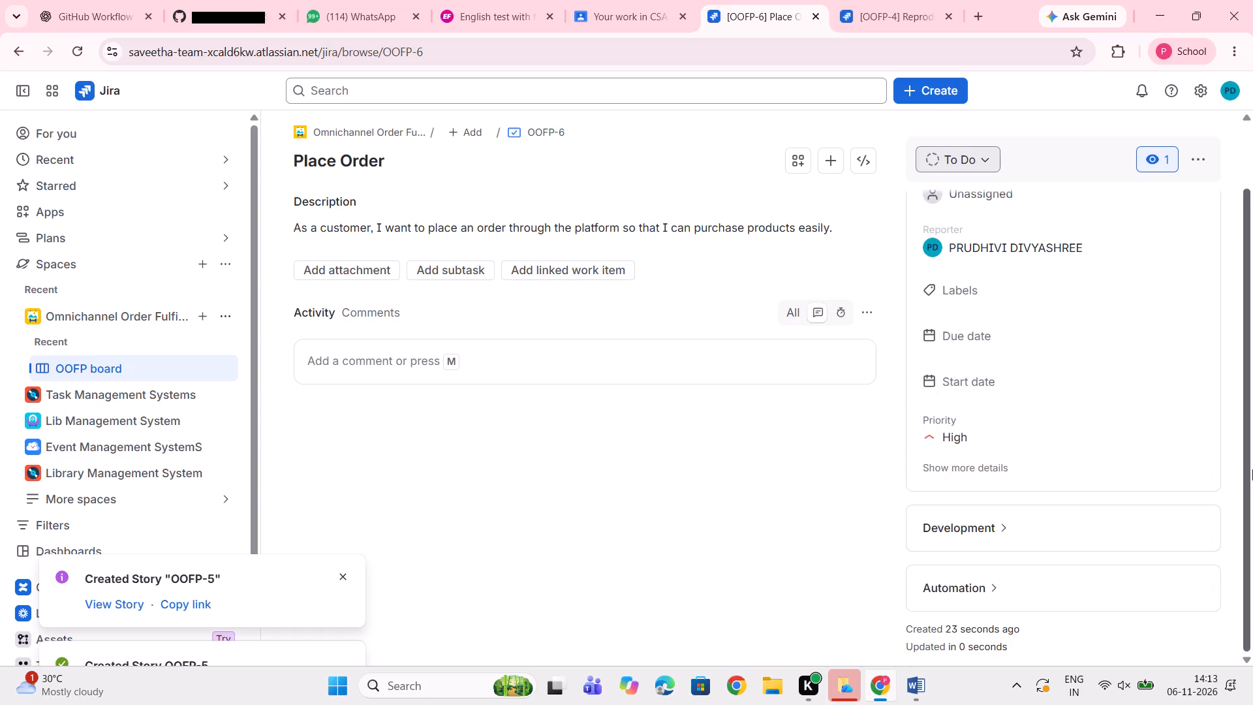
{"action": "left_click_drag", "start_coordinate": [1245, 463], "coordinate": [1250, 456]}
{"action": "left_click_drag", "start_coordinate": [1250, 456], "coordinate": [1250, 451]}
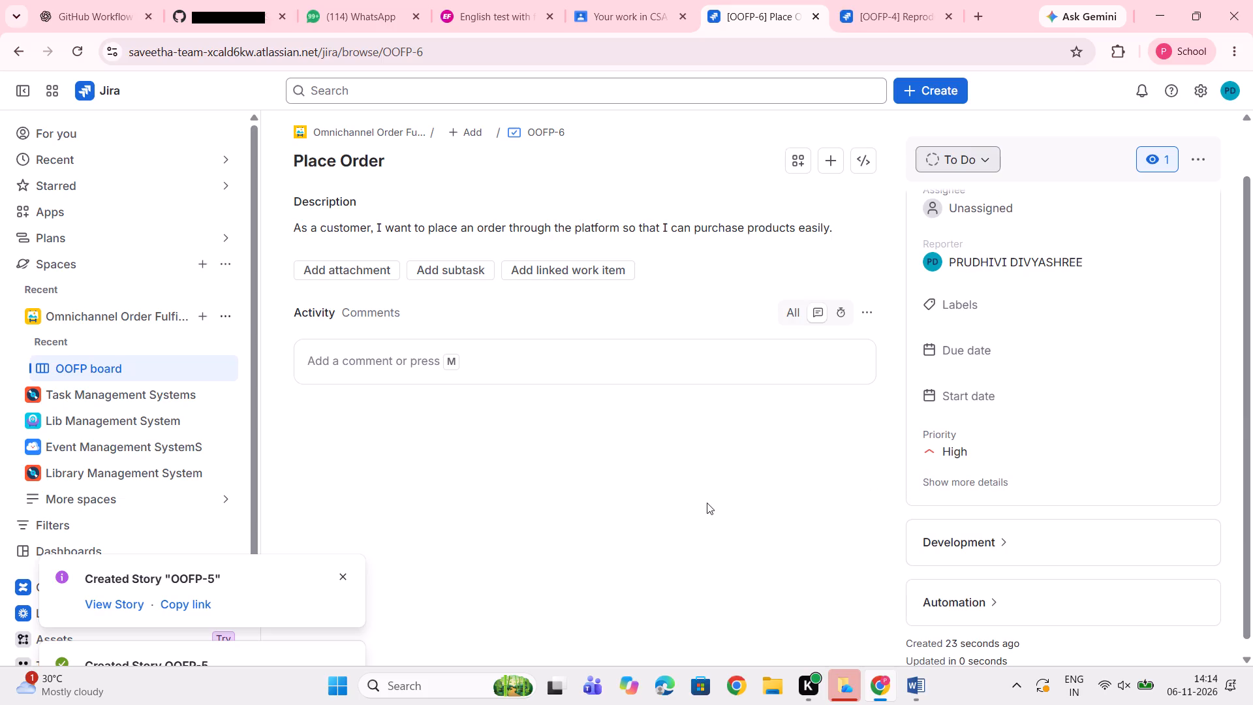
{"action": "left_click", "coordinate": [707, 503]}
Start a new OOFP story with the summary Stock Reservation and set its priority to Highest.
{"action": "left_click", "coordinate": [931, 99]}
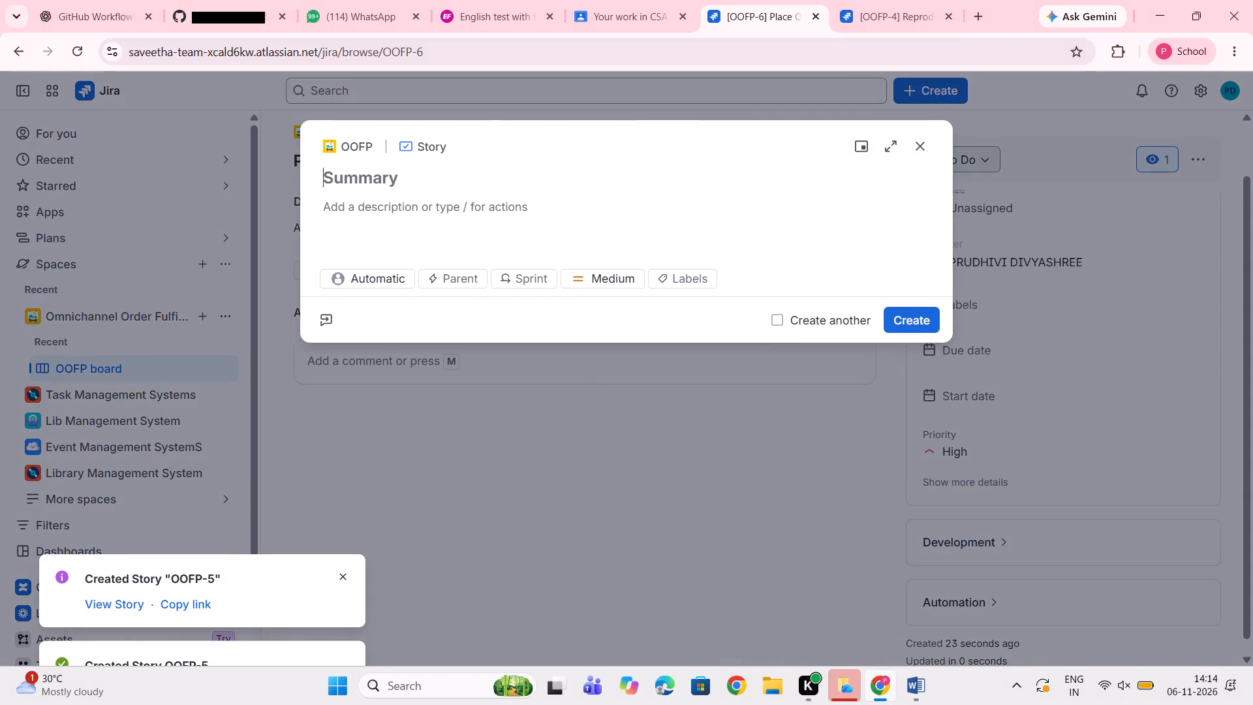
{"action": "type", "text": "ti"}
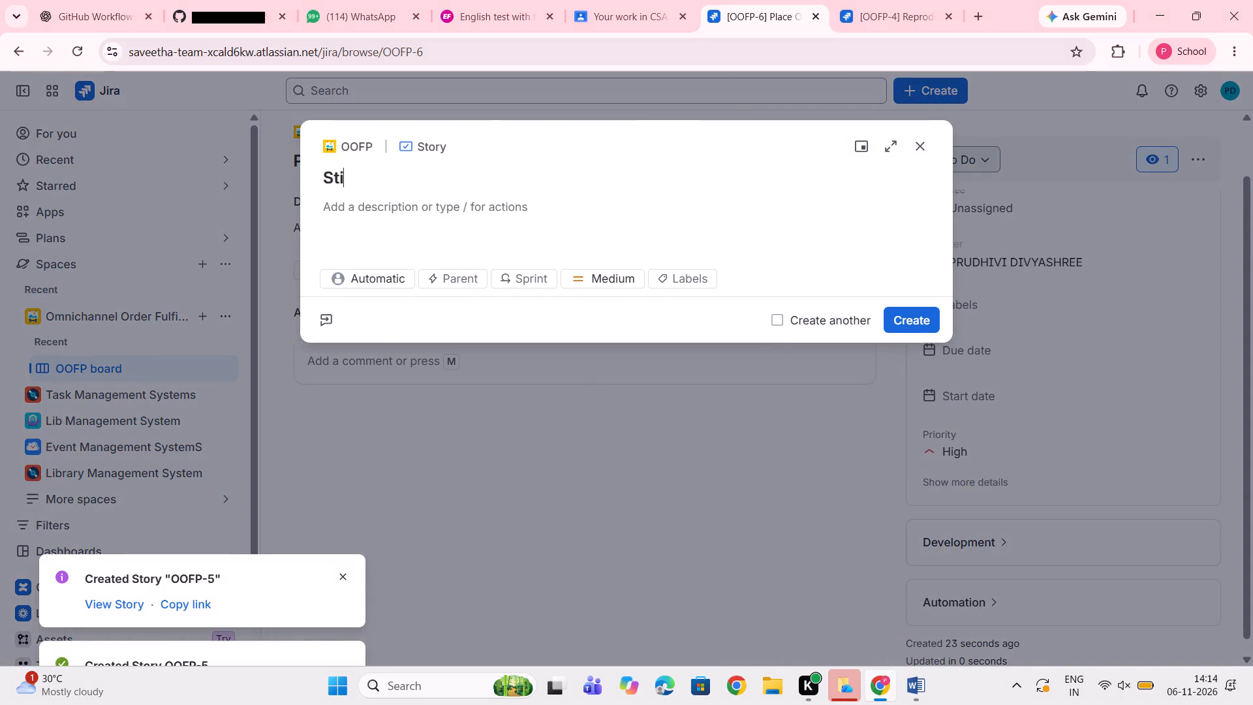
{"action": "key", "text": "BackSpace"}
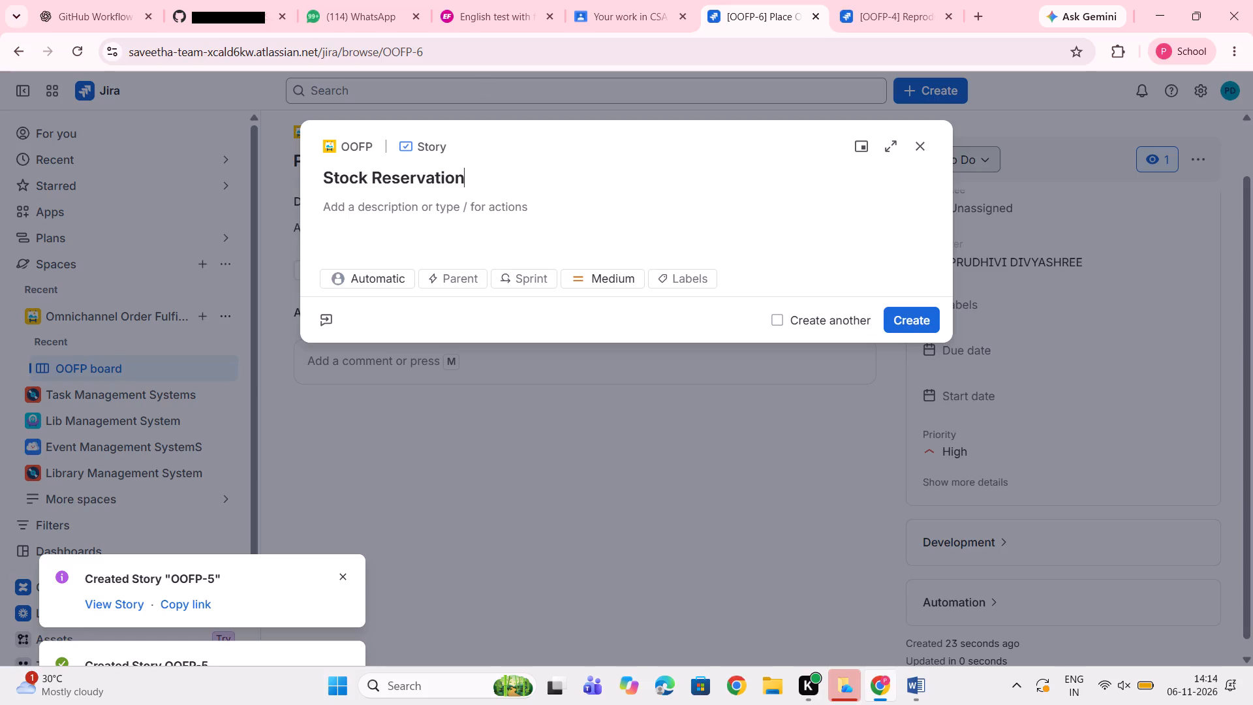
{"action": "left_click", "coordinate": [500, 209]}
{"action": "left_click", "coordinate": [617, 274]}
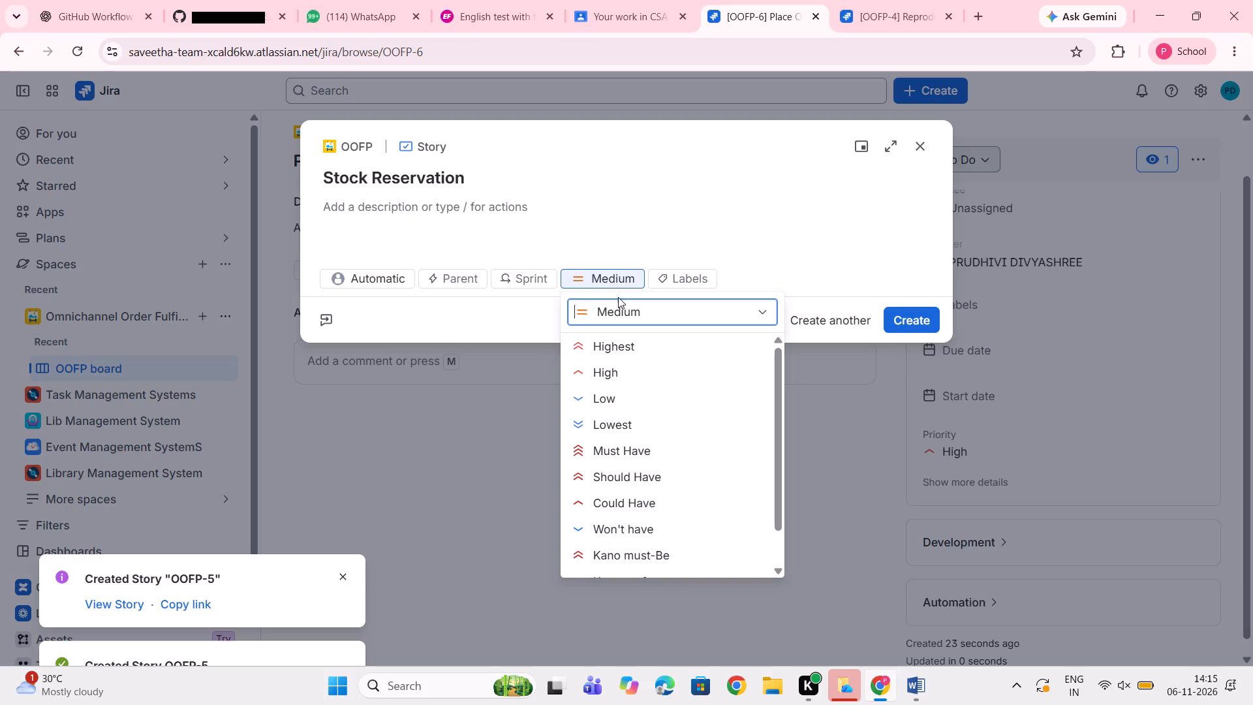
{"action": "left_click", "coordinate": [624, 351]}
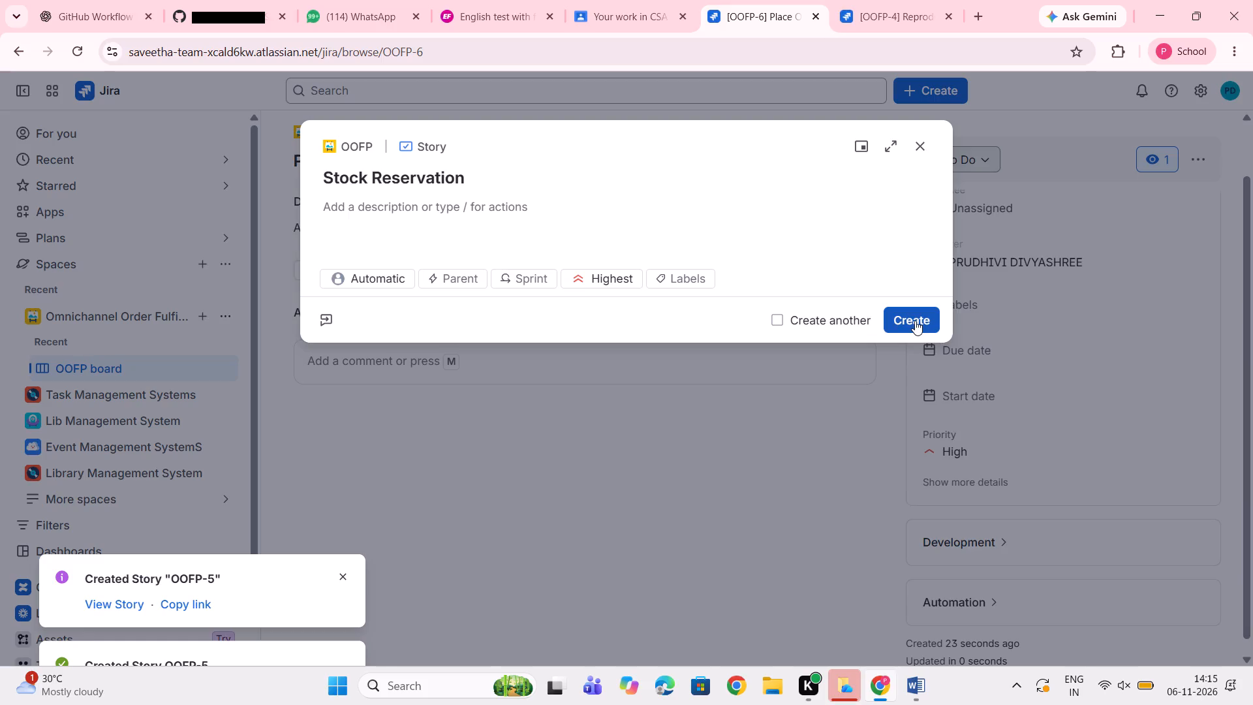
Assign OOFP-1 Order and Stock Core as the parent of Stock Reservation and keep its work type as Story.
{"action": "left_click", "coordinate": [465, 276]}
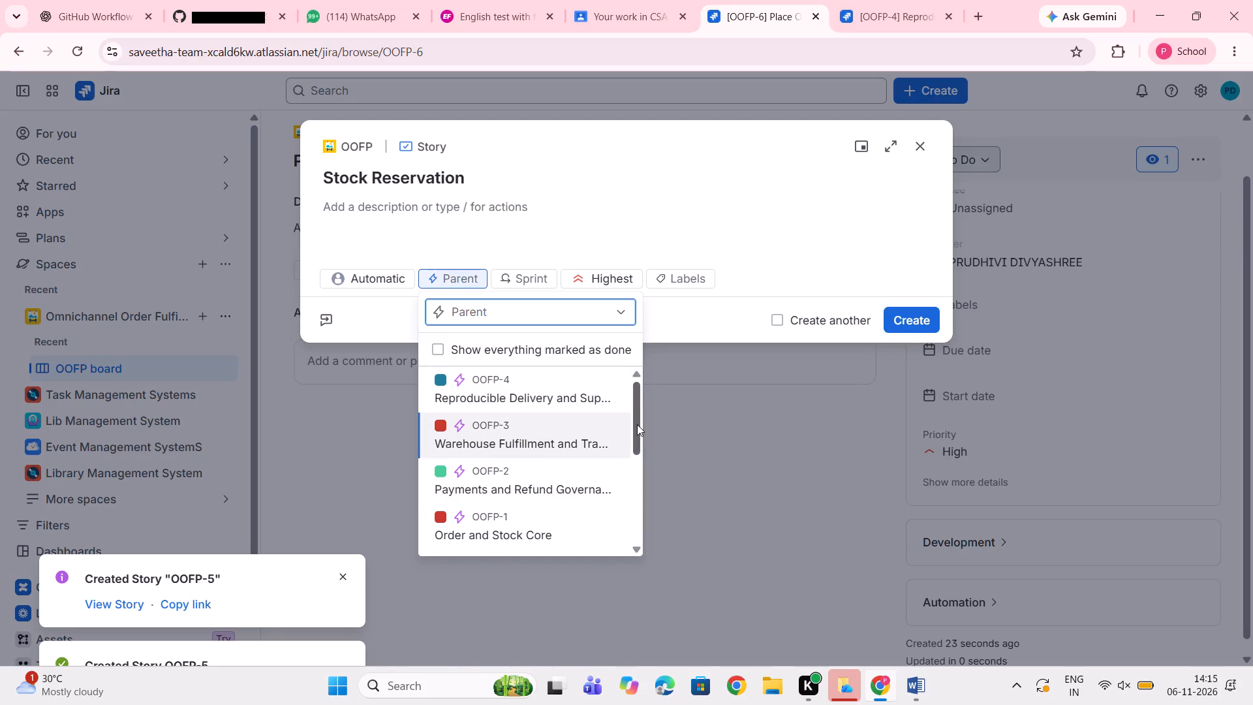
{"action": "left_click_drag", "start_coordinate": [638, 424], "coordinate": [635, 482]}
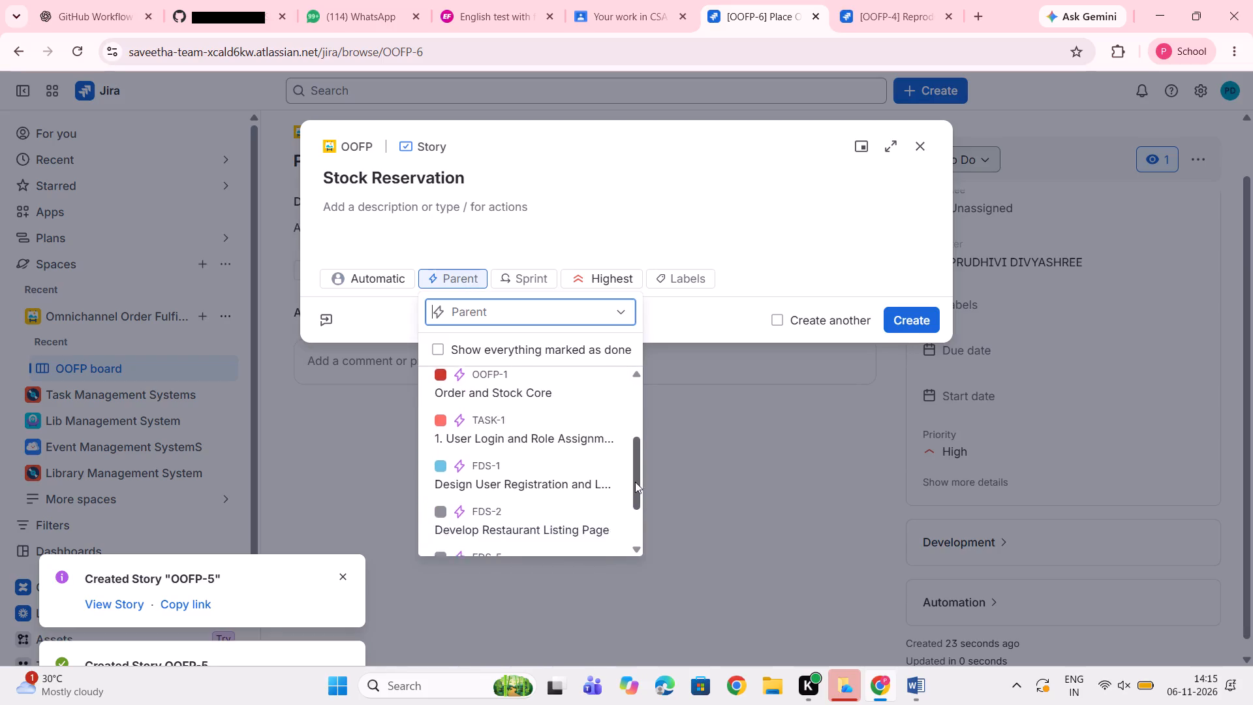
{"action": "left_click_drag", "start_coordinate": [635, 482], "coordinate": [626, 522]}
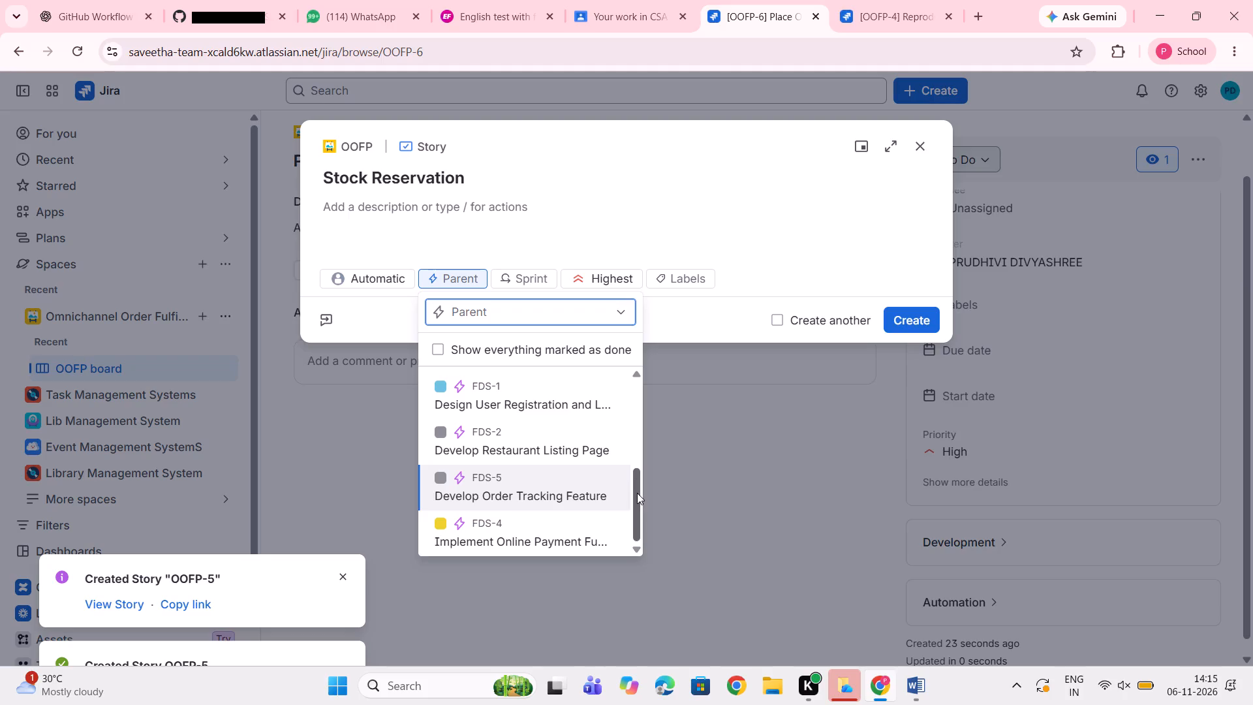
{"action": "left_click_drag", "start_coordinate": [637, 493], "coordinate": [641, 414]}
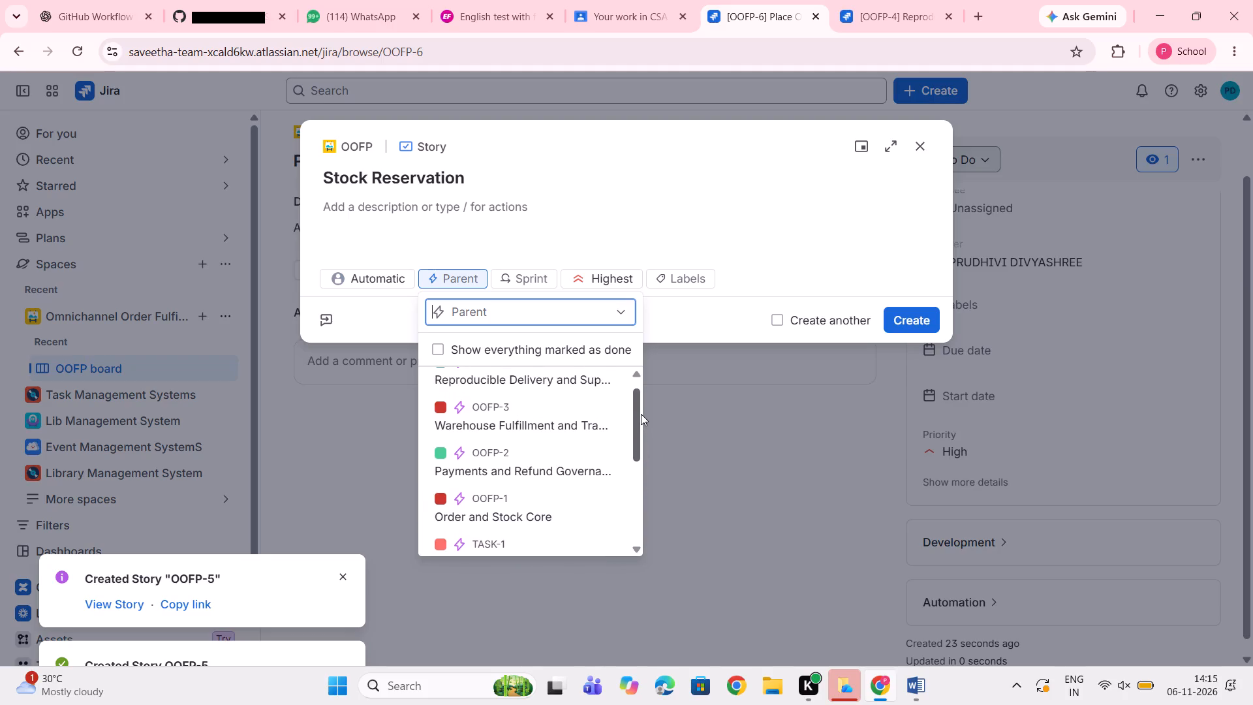
{"action": "left_click", "coordinate": [506, 508]}
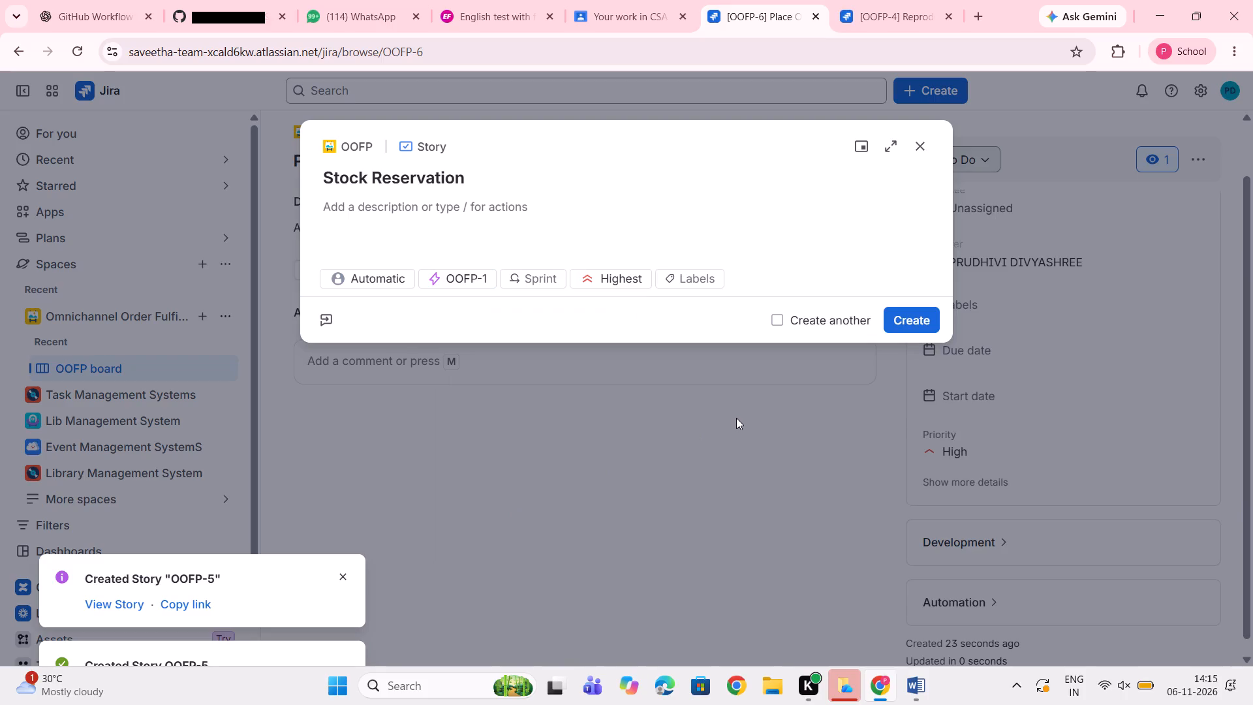
{"action": "left_click", "coordinate": [424, 148]}
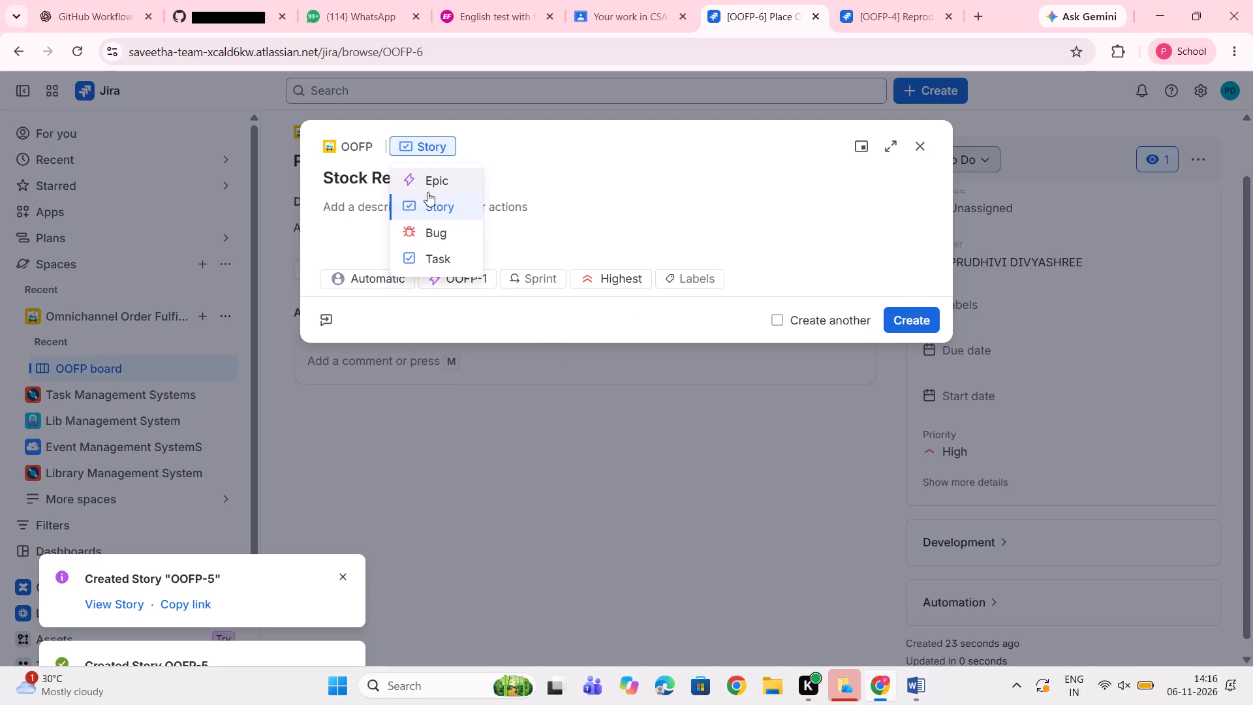
{"action": "left_click", "coordinate": [427, 201]}
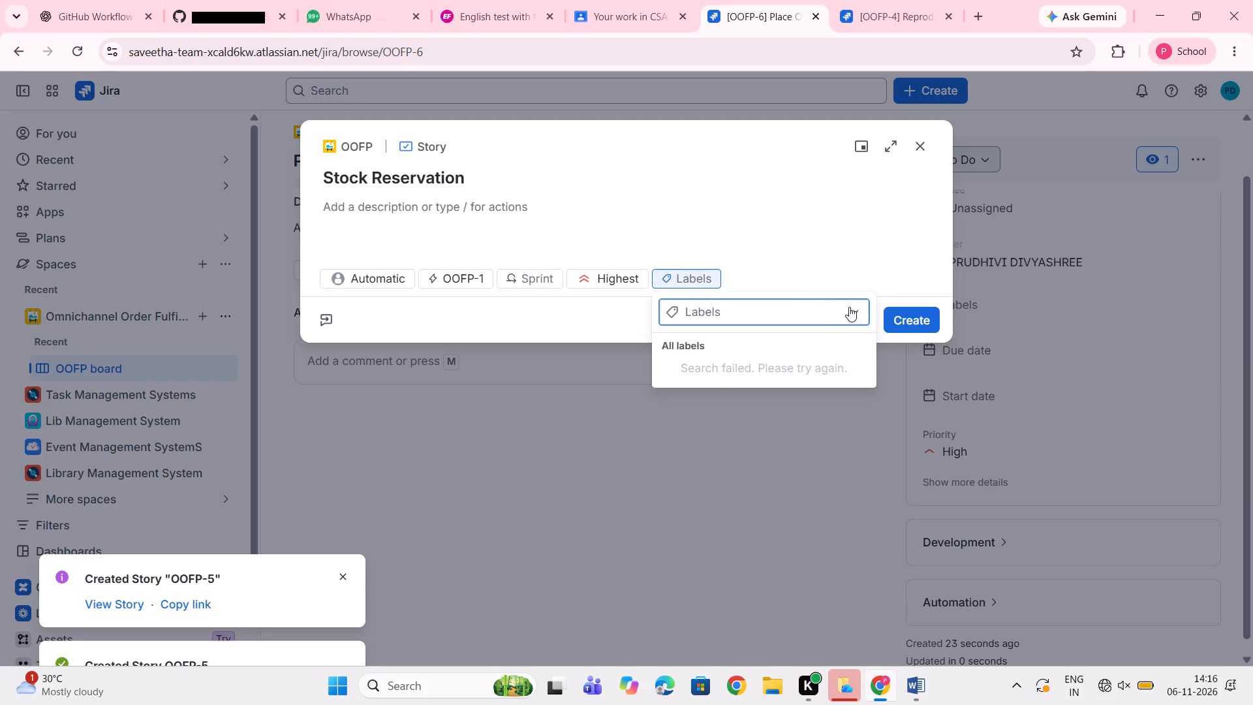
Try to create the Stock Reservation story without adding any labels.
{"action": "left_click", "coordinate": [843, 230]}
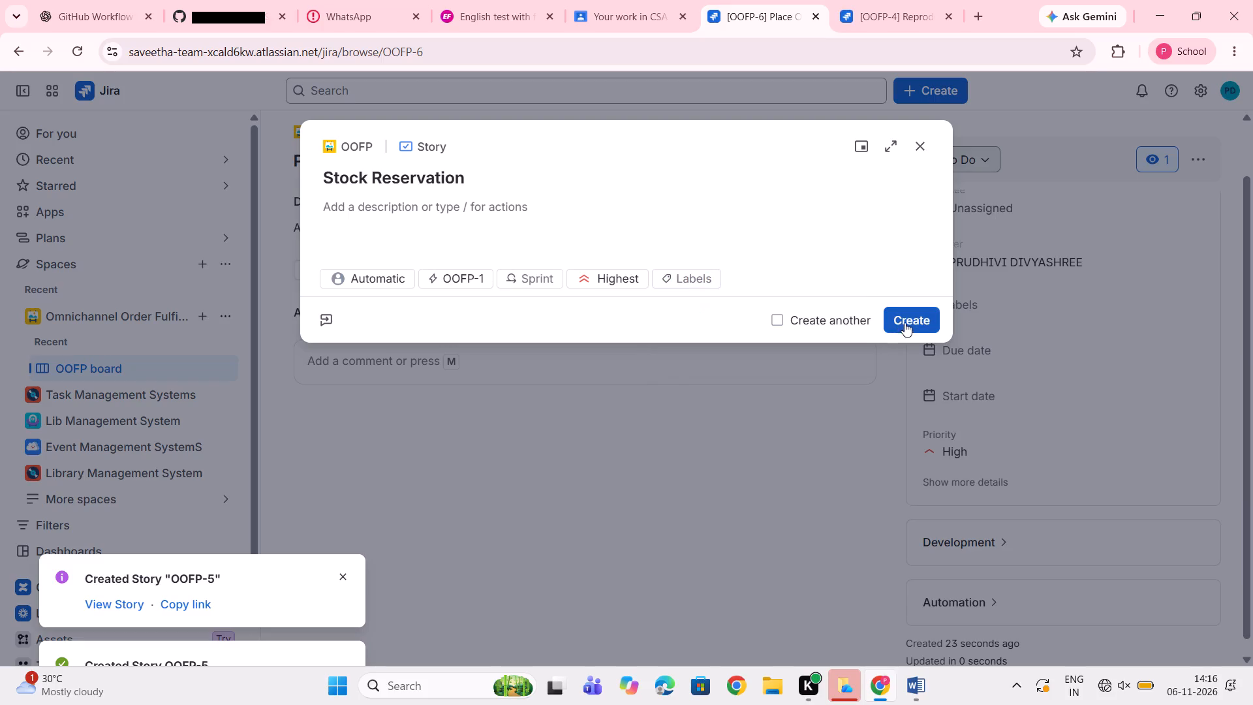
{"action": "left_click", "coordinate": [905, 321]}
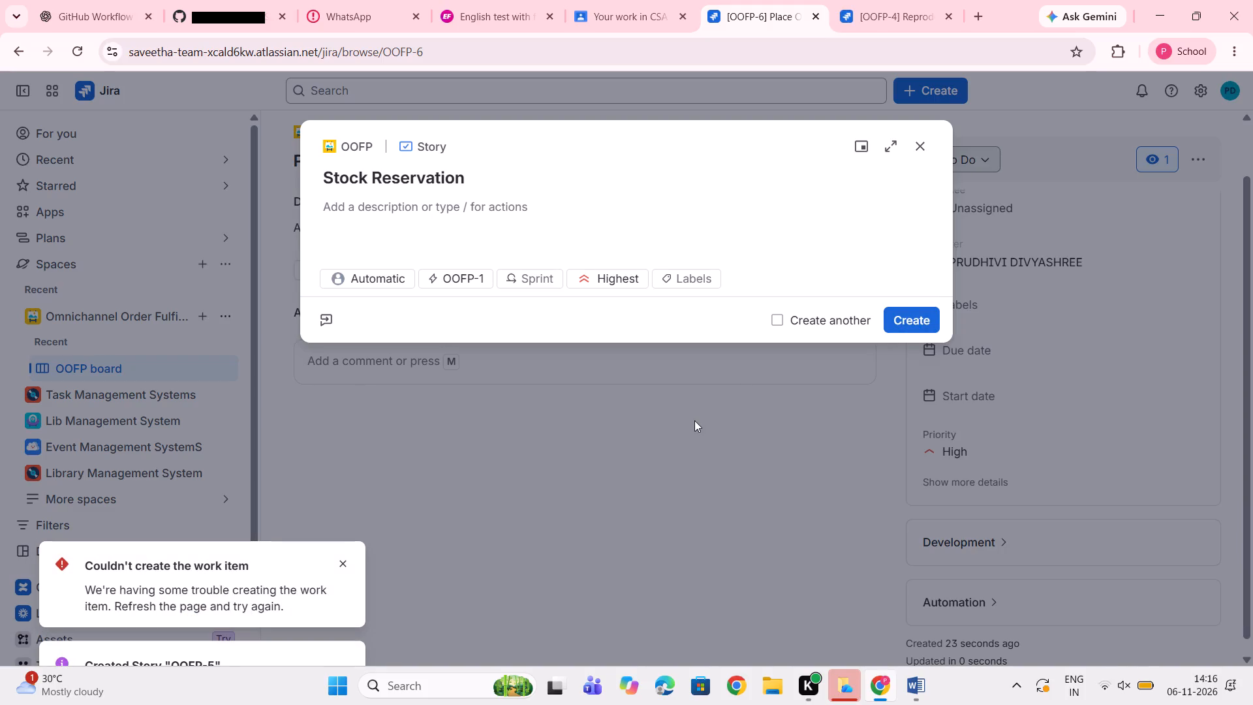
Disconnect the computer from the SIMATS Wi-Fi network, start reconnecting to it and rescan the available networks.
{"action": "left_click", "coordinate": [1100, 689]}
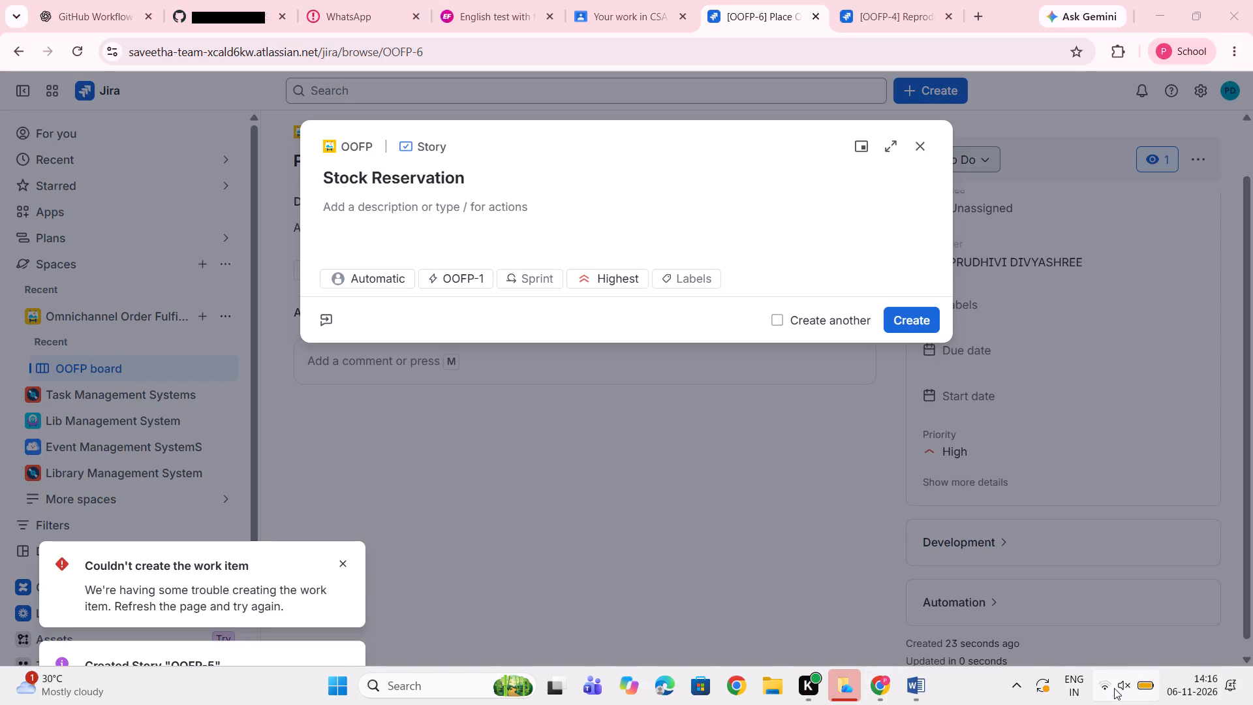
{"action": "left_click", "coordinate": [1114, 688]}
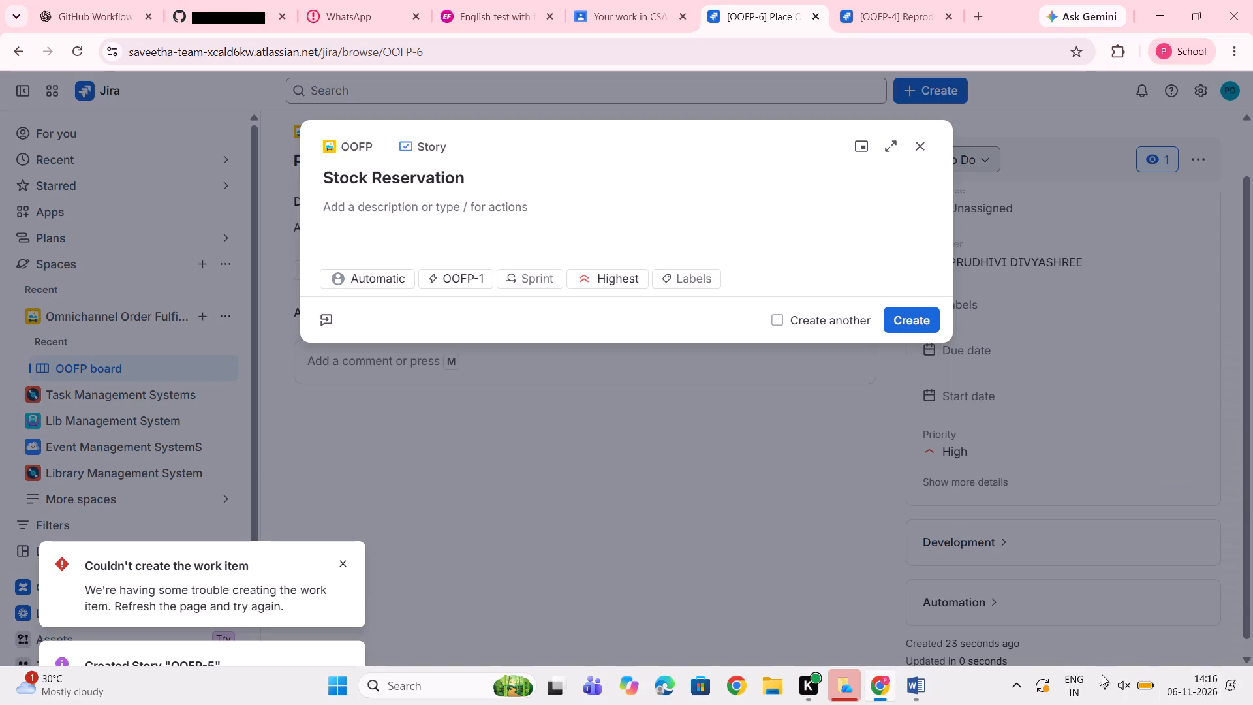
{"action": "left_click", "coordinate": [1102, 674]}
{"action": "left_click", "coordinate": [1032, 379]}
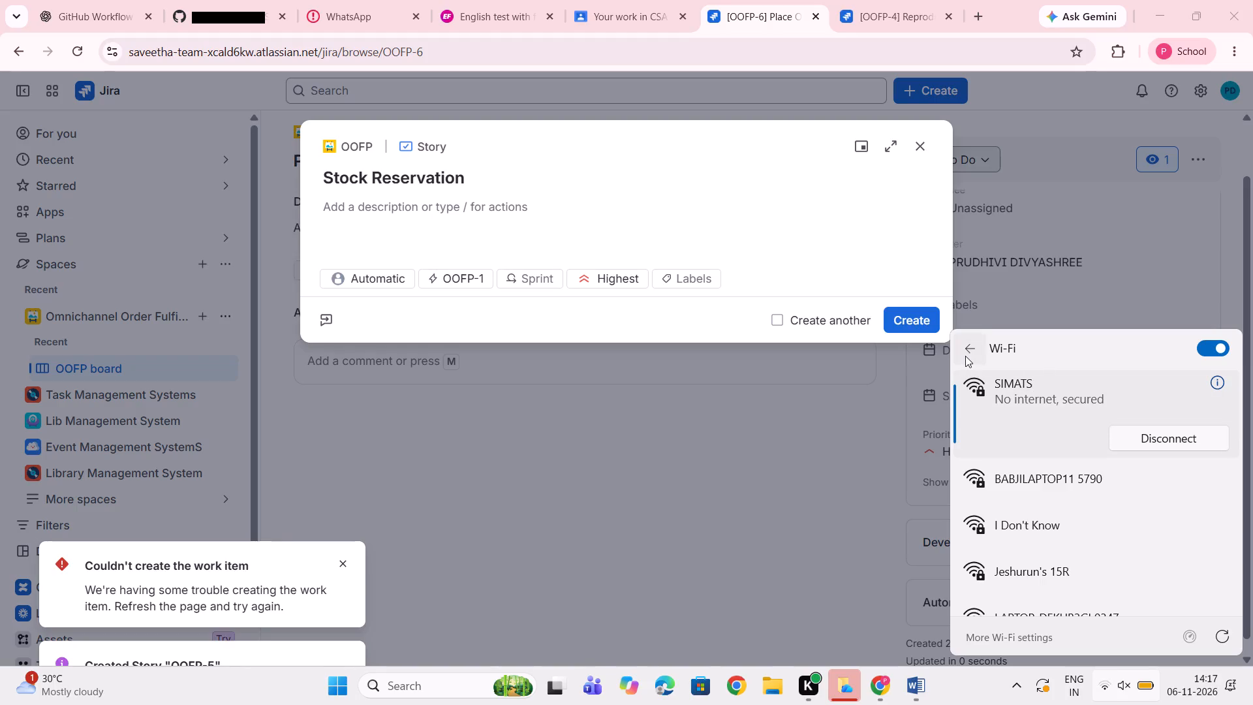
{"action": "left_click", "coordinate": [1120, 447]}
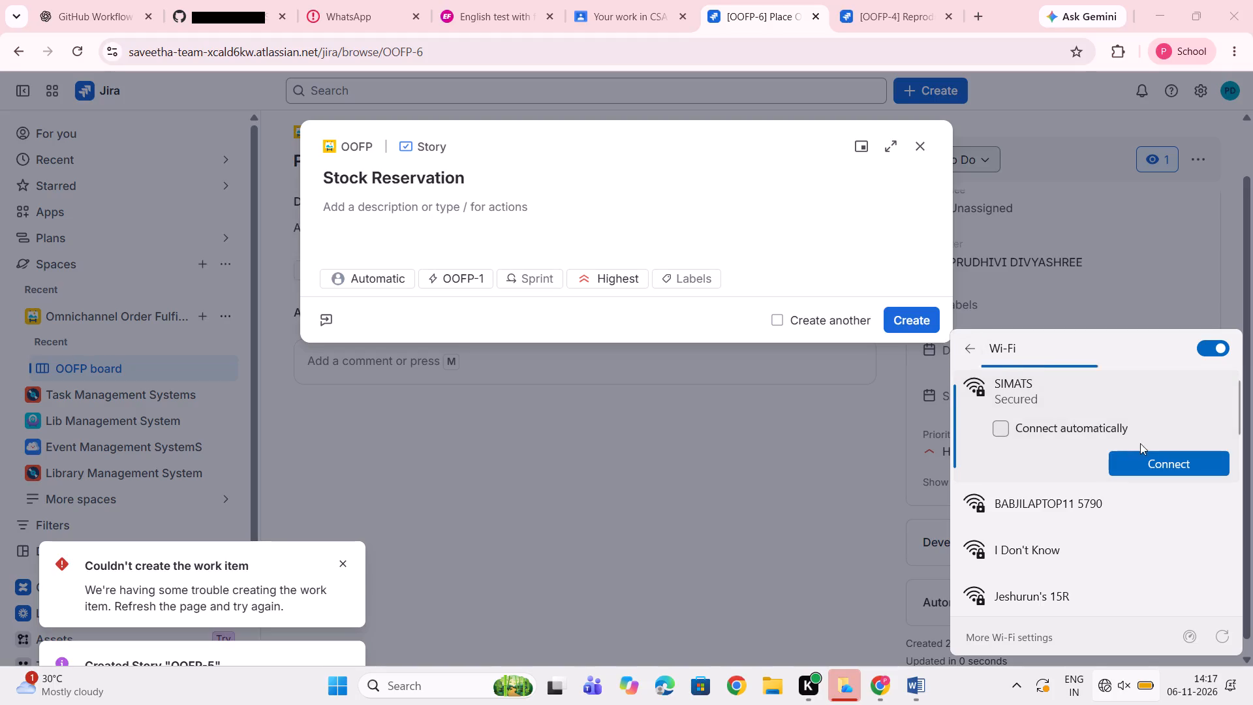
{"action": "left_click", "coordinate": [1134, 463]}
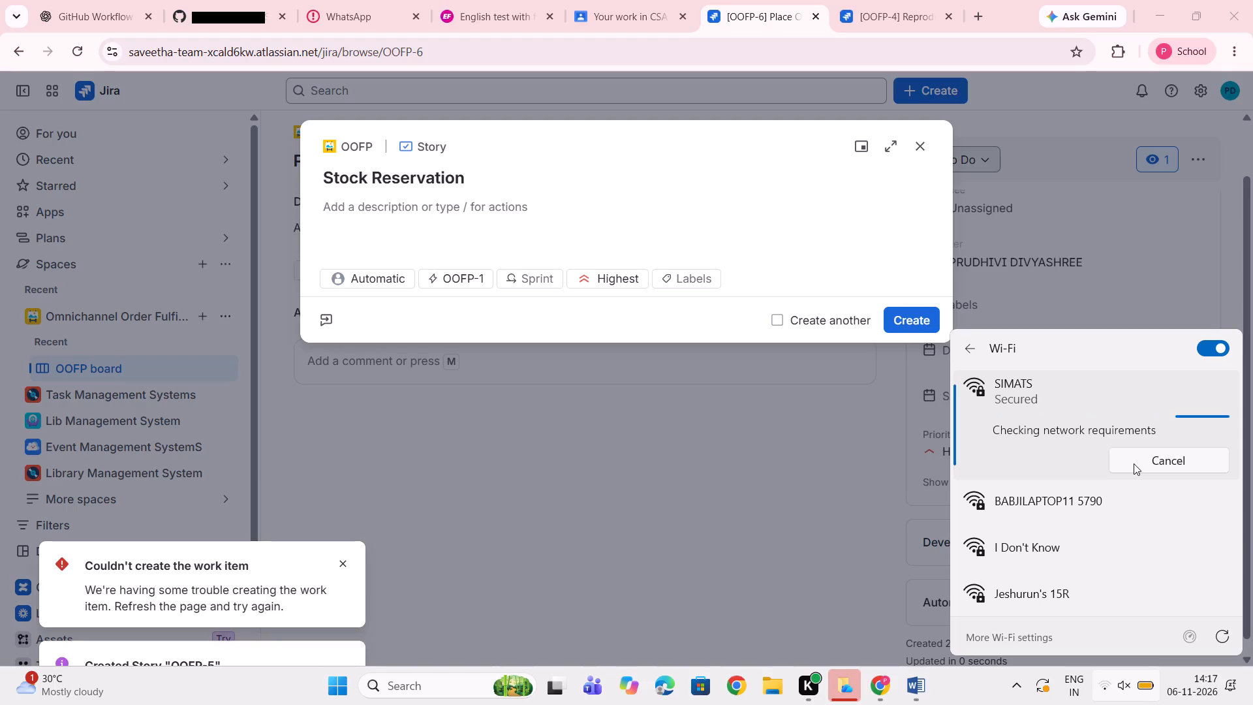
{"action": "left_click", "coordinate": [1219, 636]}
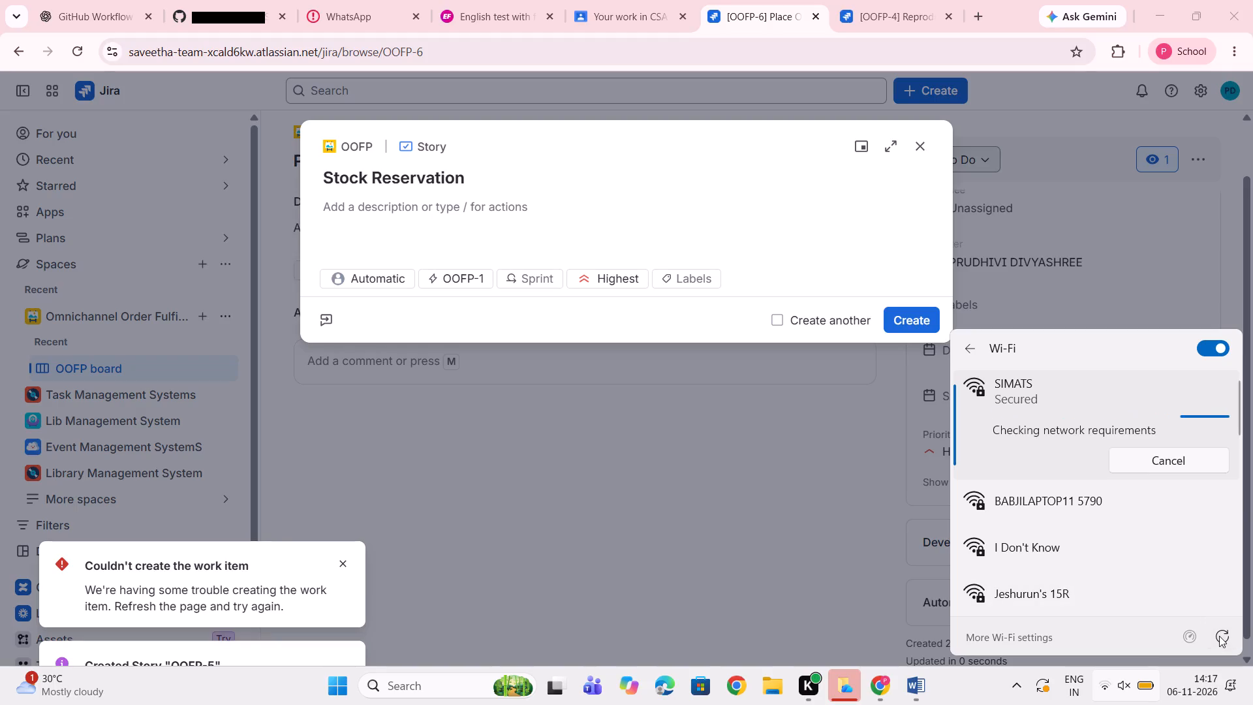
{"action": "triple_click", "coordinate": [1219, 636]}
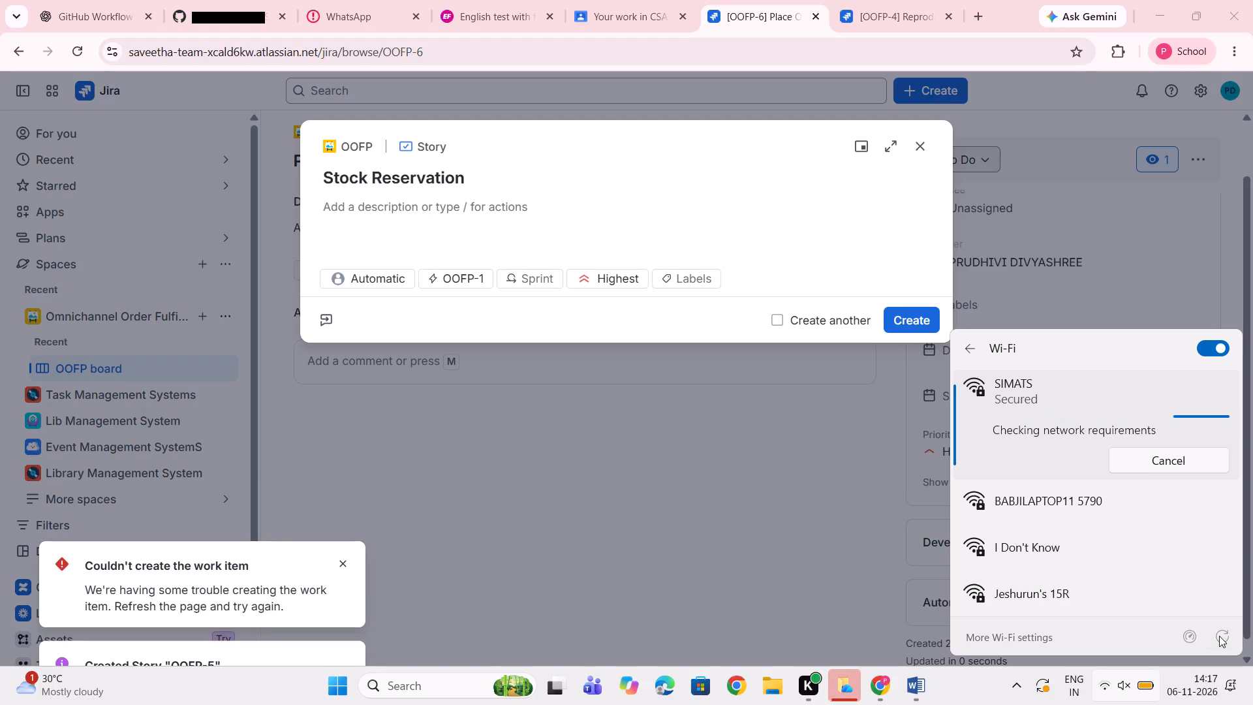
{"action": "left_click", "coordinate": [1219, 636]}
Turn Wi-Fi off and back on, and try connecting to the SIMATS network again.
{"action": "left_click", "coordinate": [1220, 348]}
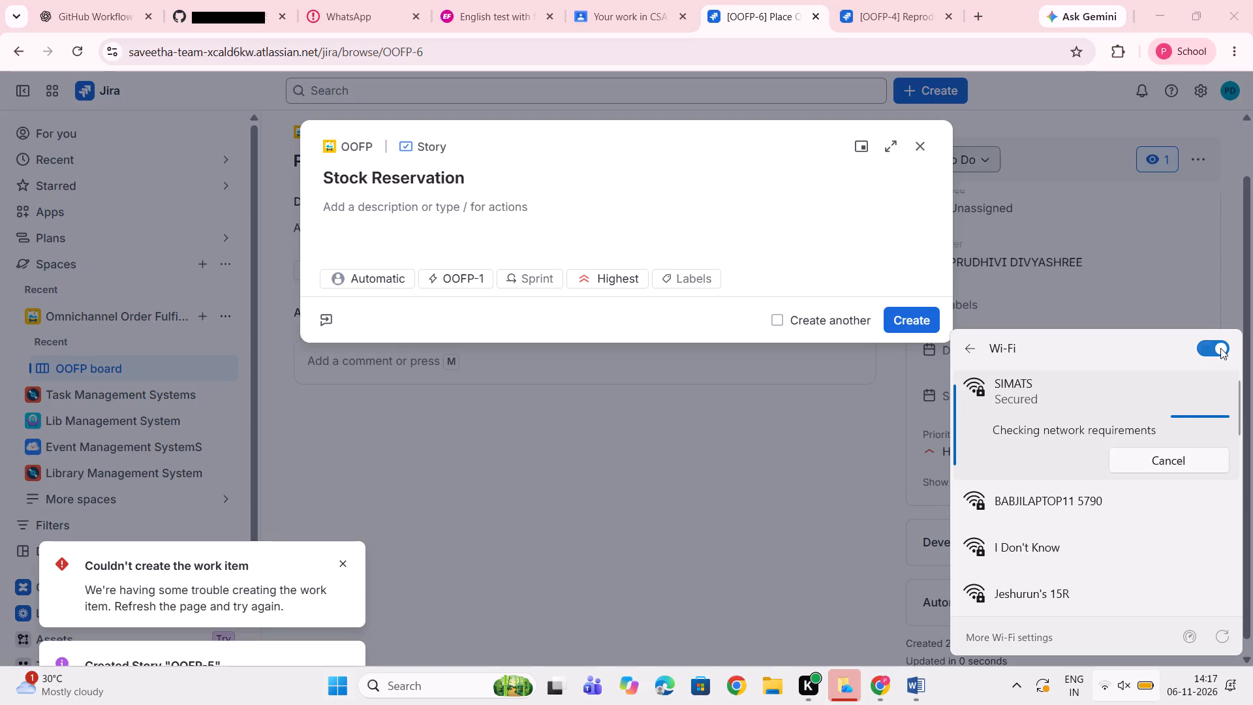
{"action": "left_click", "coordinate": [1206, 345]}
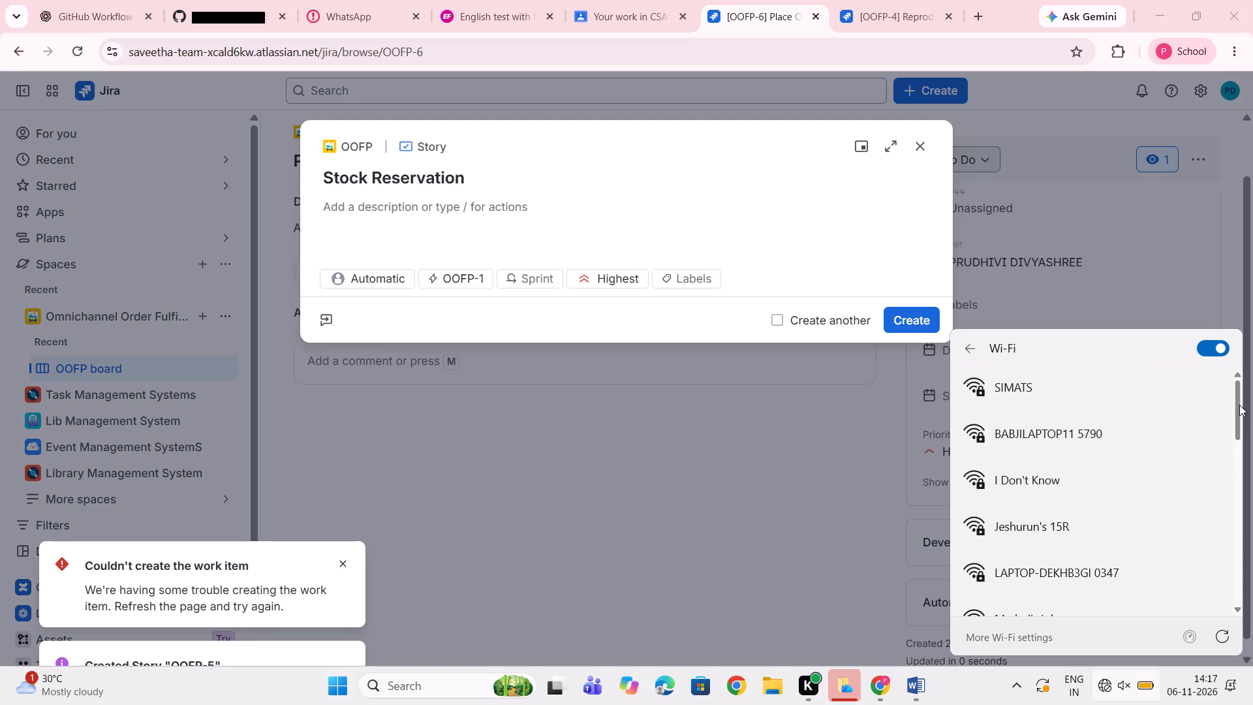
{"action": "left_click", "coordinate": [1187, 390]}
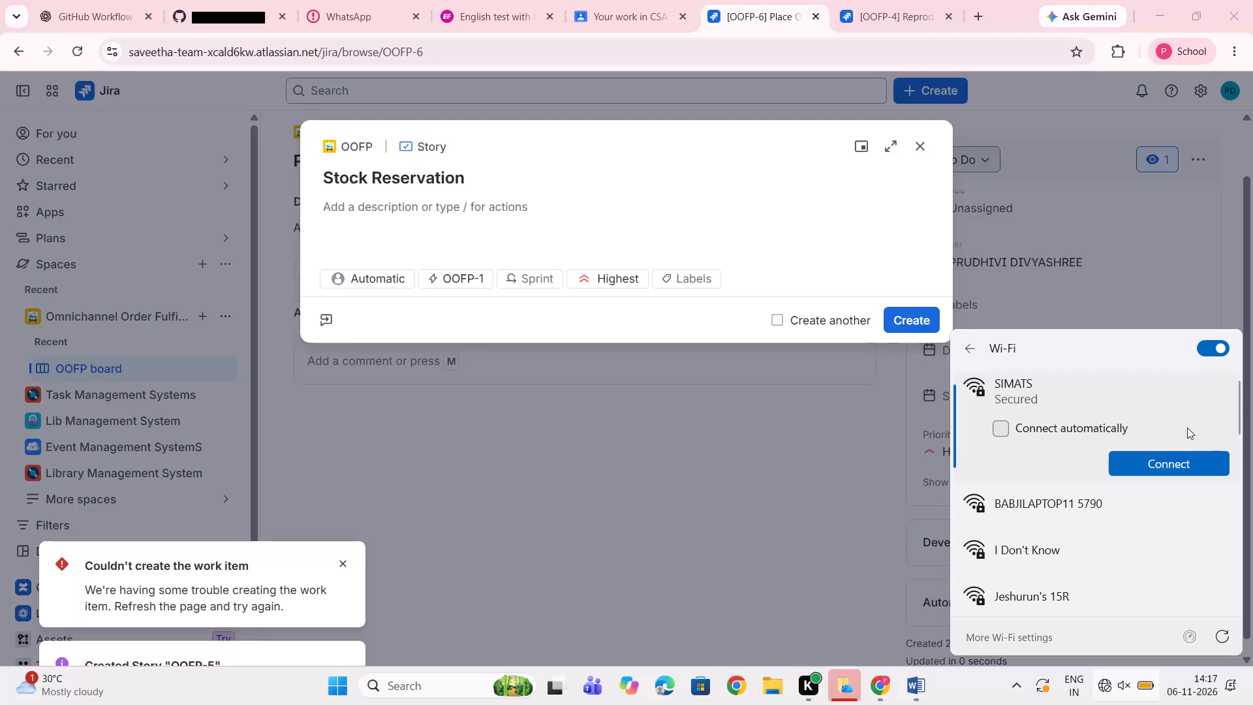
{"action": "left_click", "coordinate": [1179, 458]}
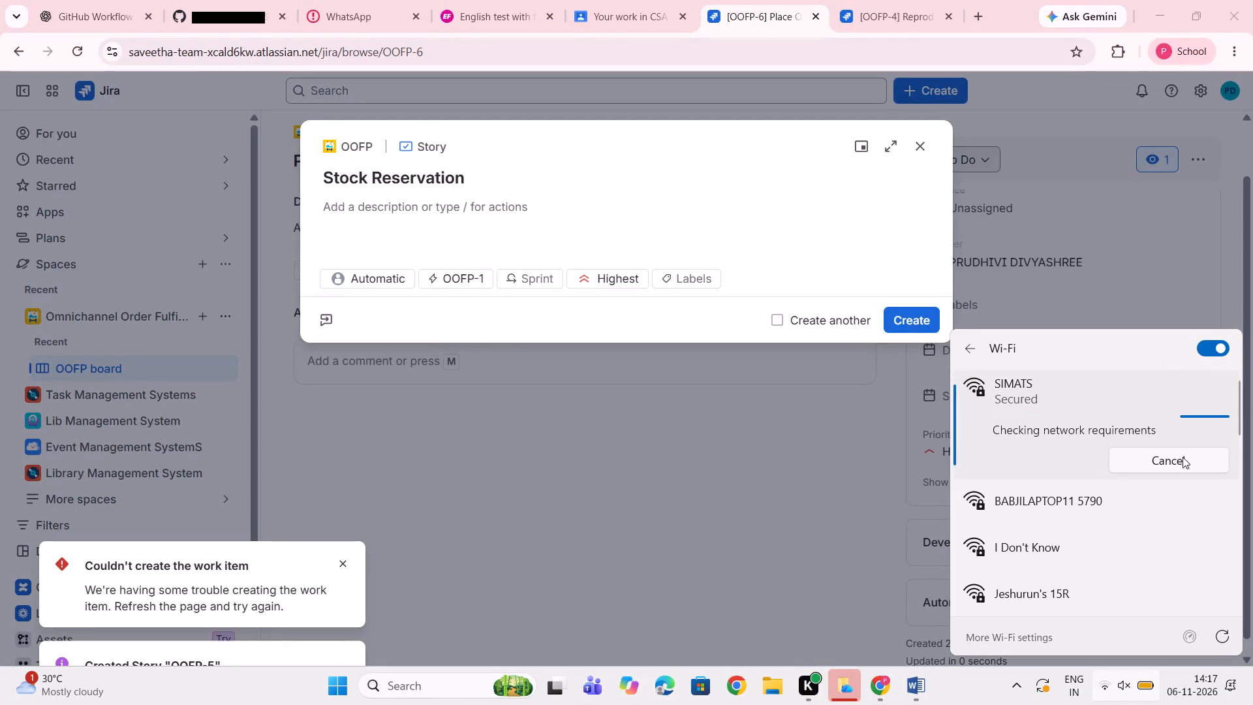
Refresh the available Wi-Fi networks and connect to the secured network named "......." instead of SIMATS.
{"action": "left_click_drag", "start_coordinate": [1240, 405], "coordinate": [1242, 413]}
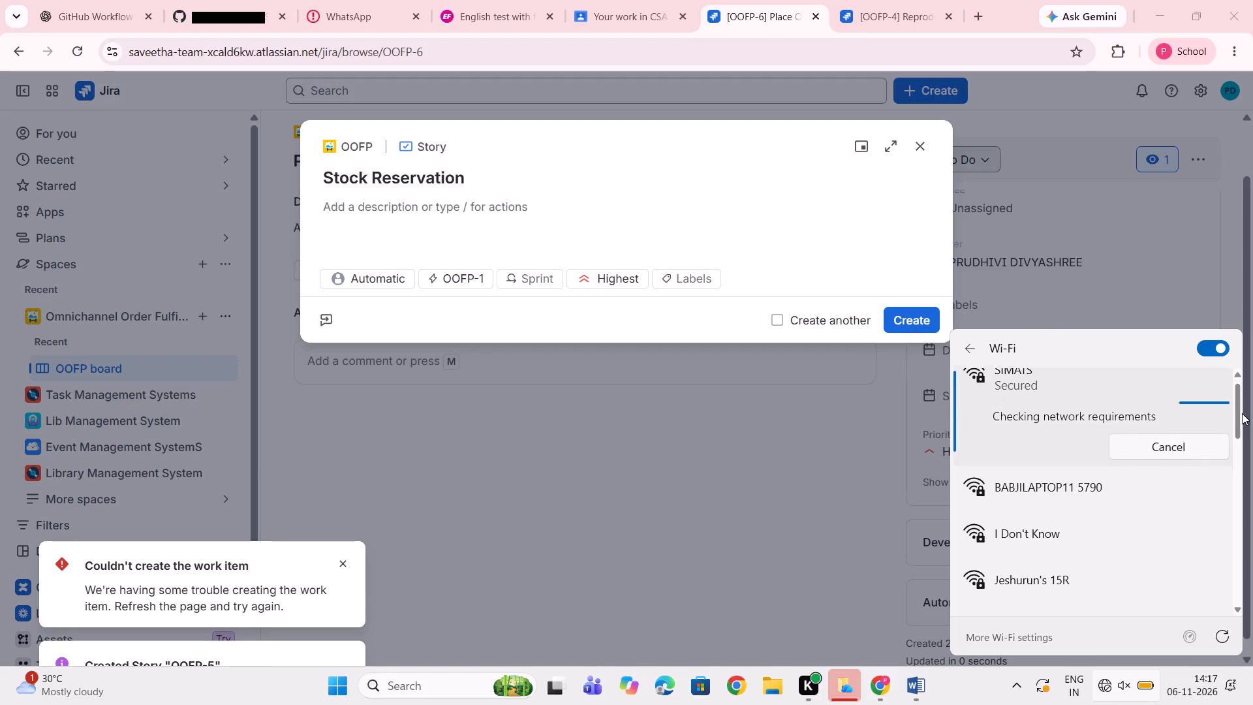
{"action": "left_click_drag", "start_coordinate": [1242, 413], "coordinate": [1241, 368]}
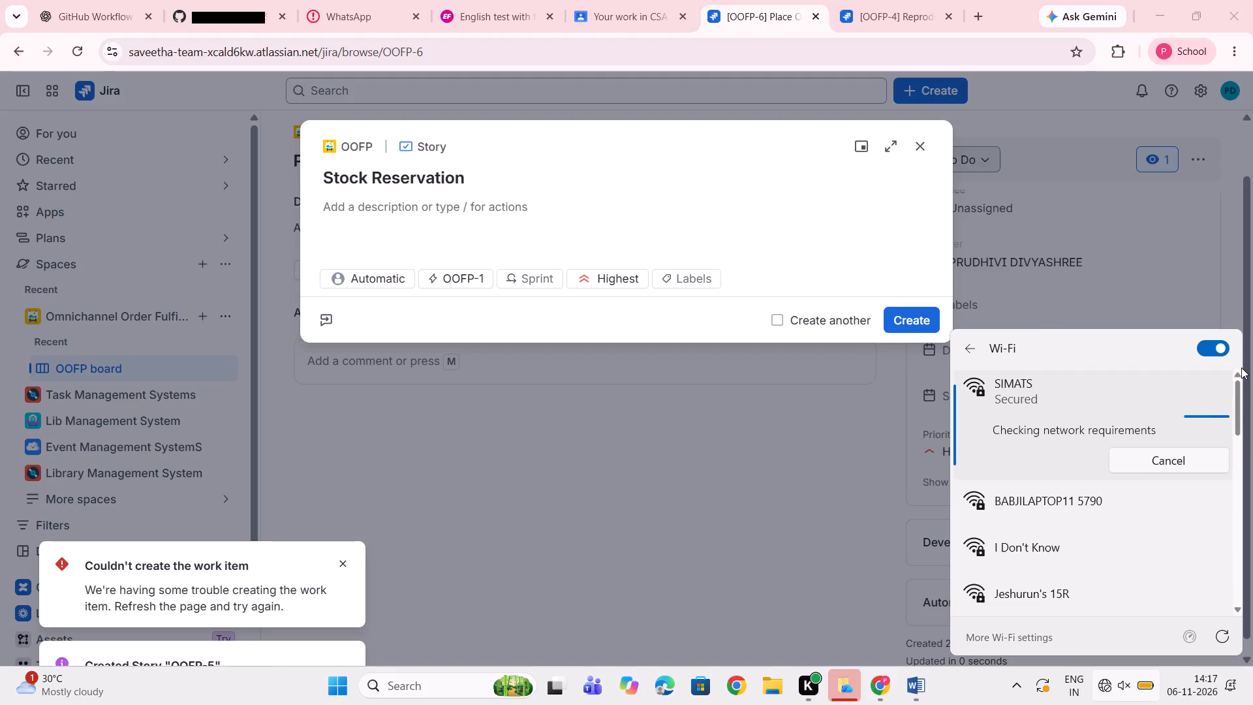
{"action": "left_click_drag", "start_coordinate": [1241, 368], "coordinate": [1244, 433]}
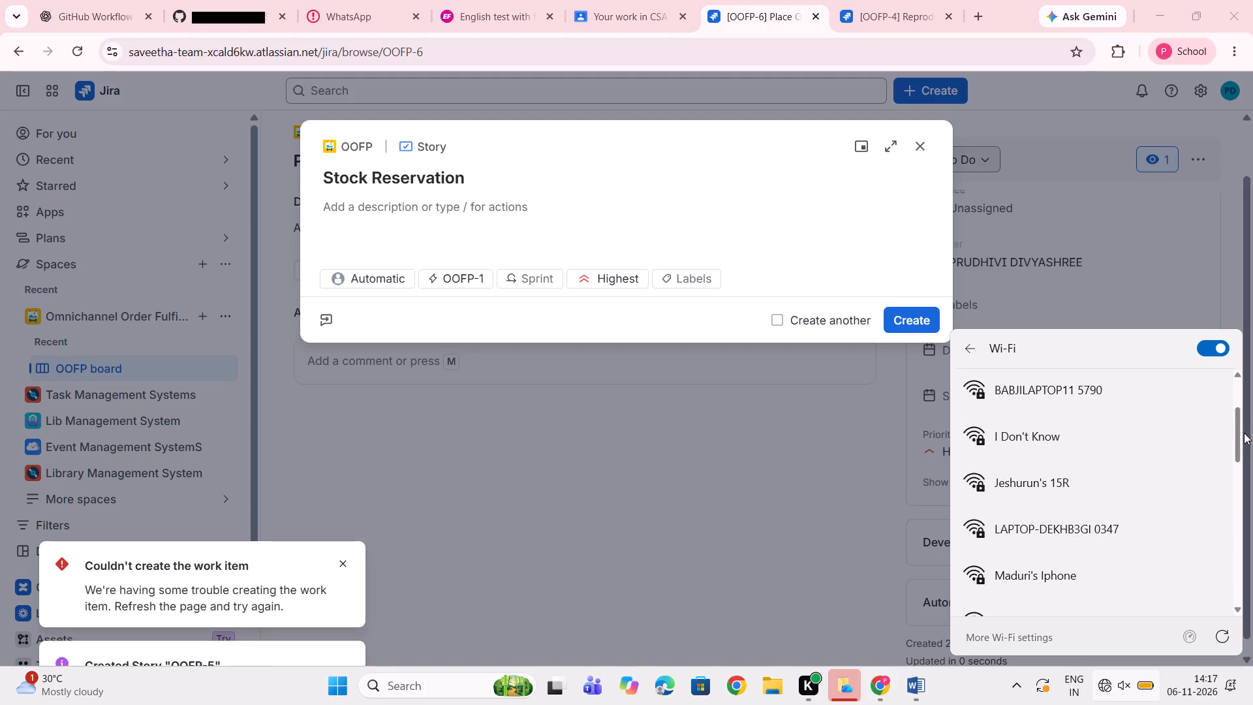
{"action": "left_click_drag", "start_coordinate": [1244, 433], "coordinate": [1244, 439]}
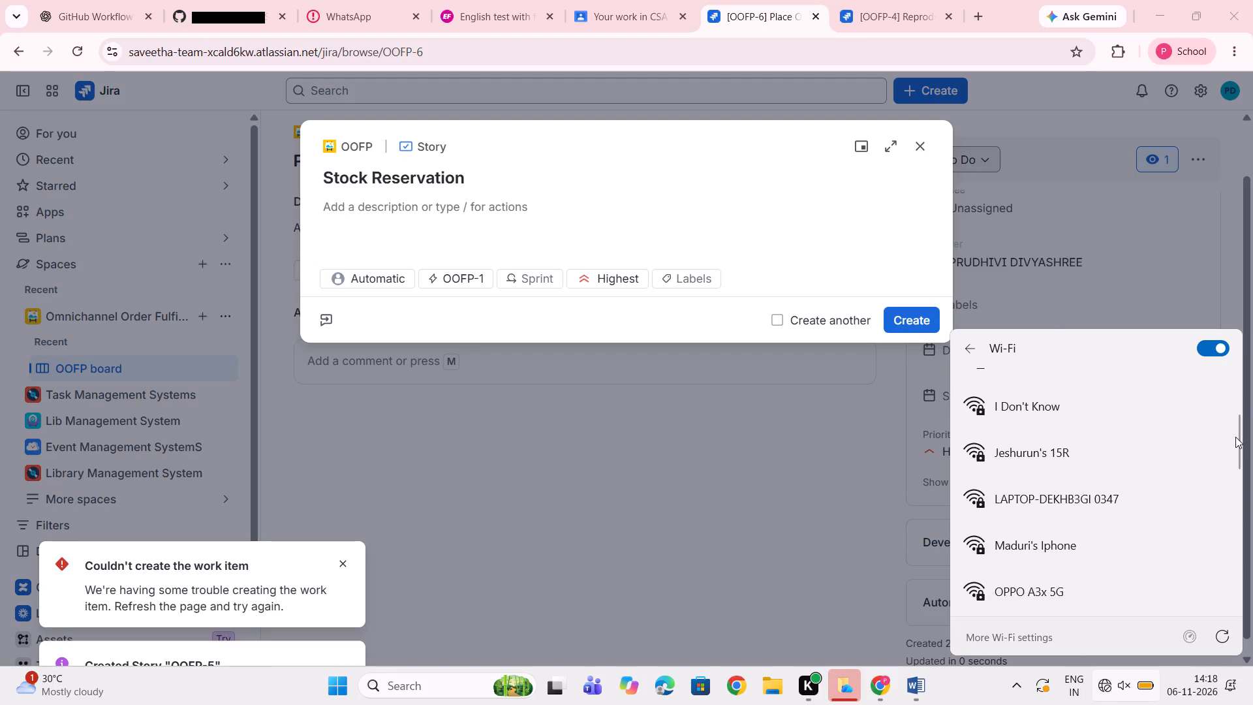
{"action": "left_click_drag", "start_coordinate": [1235, 437], "coordinate": [1240, 499]}
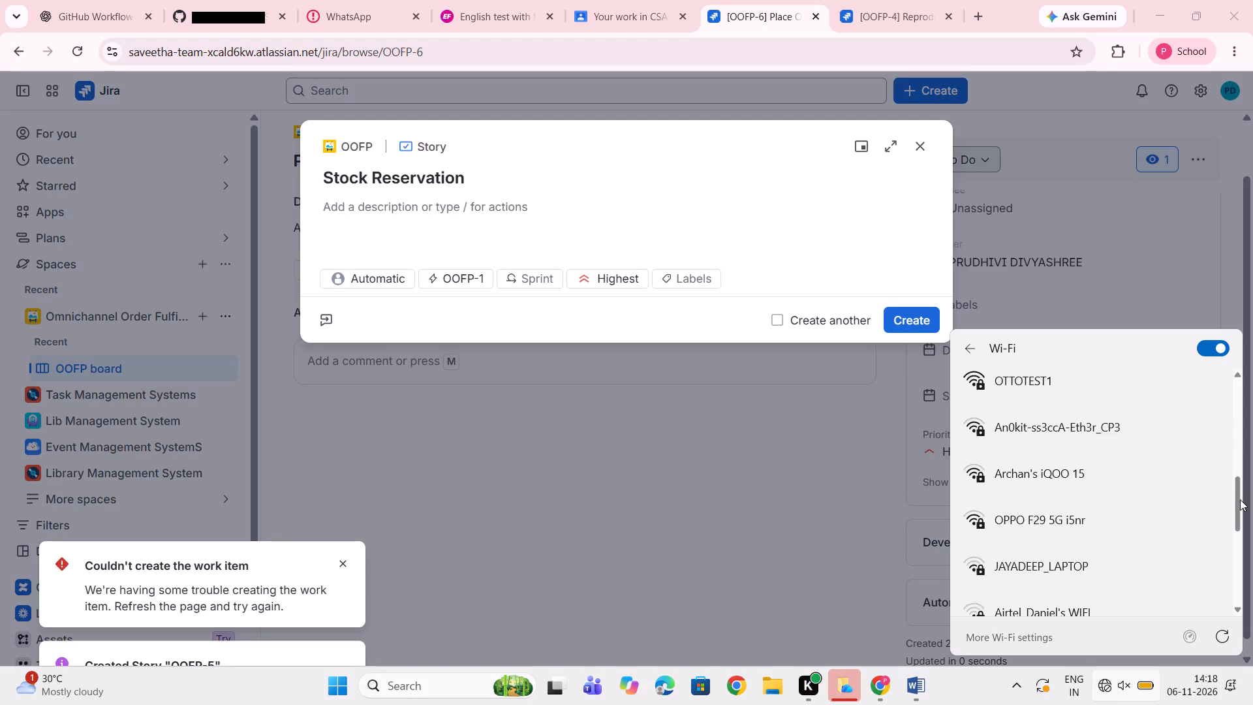
{"action": "left_click_drag", "start_coordinate": [1240, 499], "coordinate": [1240, 383]}
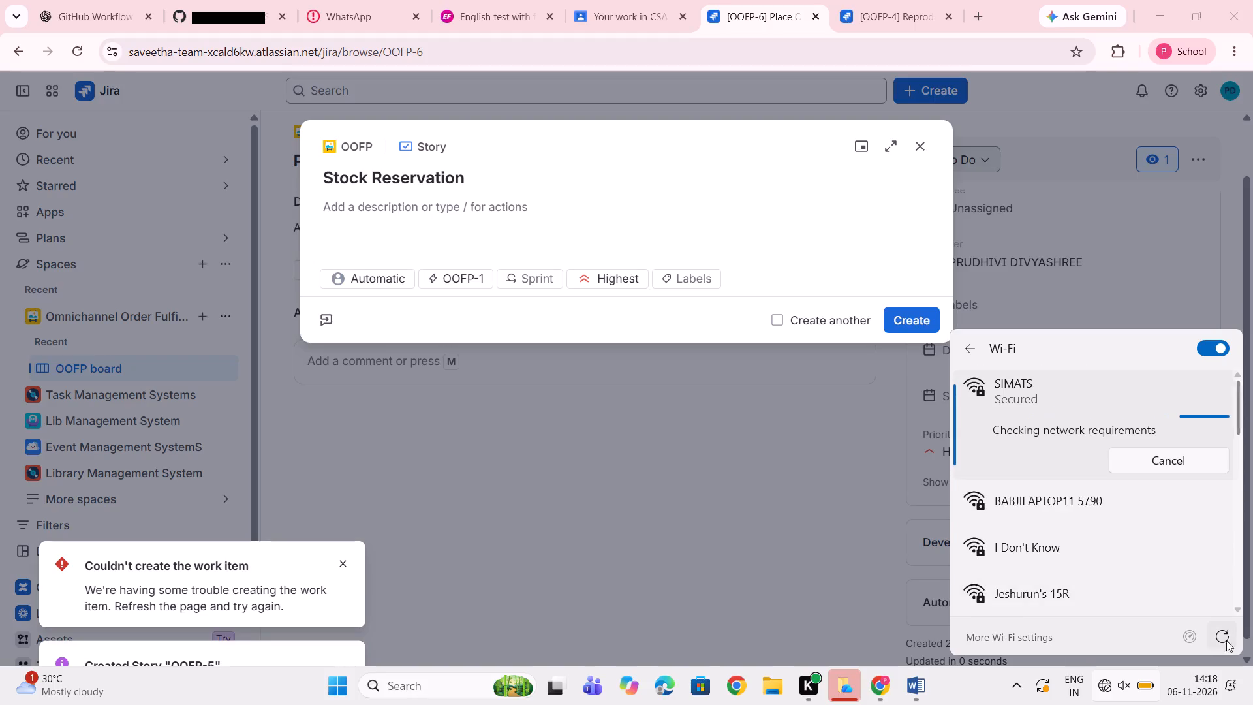
{"action": "left_click", "coordinate": [1227, 631]}
{"action": "left_click", "coordinate": [963, 340]}
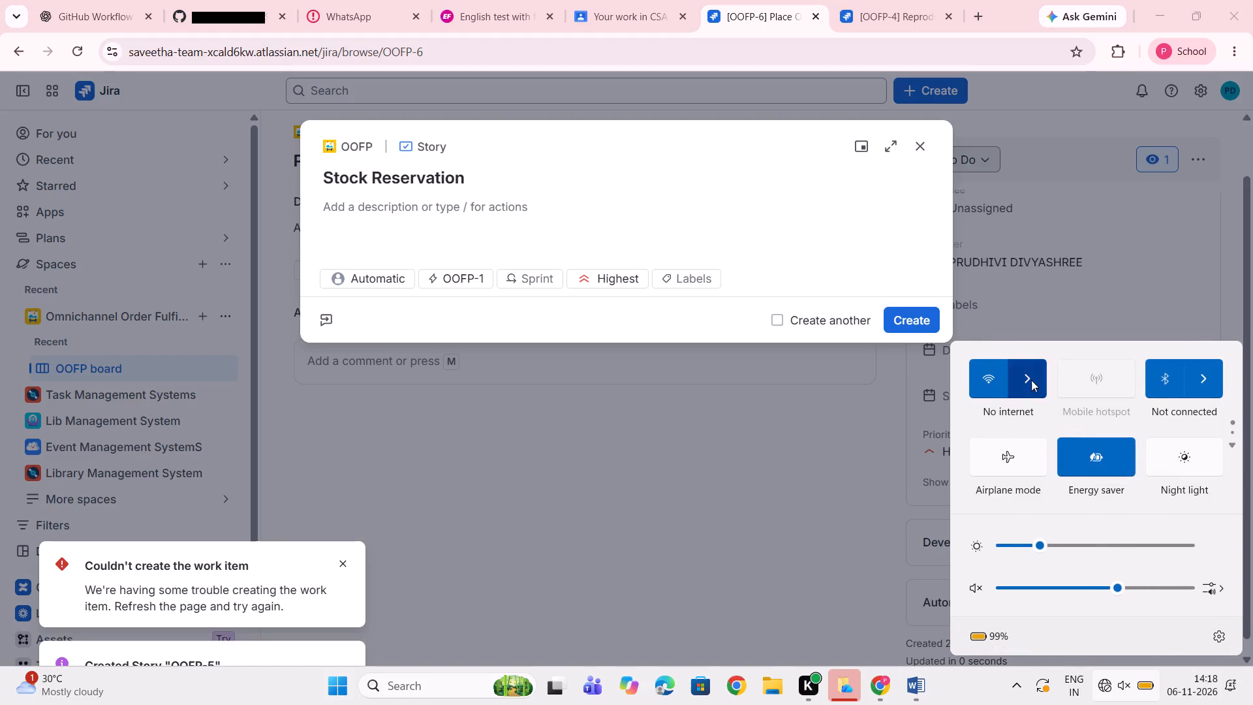
{"action": "left_click", "coordinate": [1031, 377]}
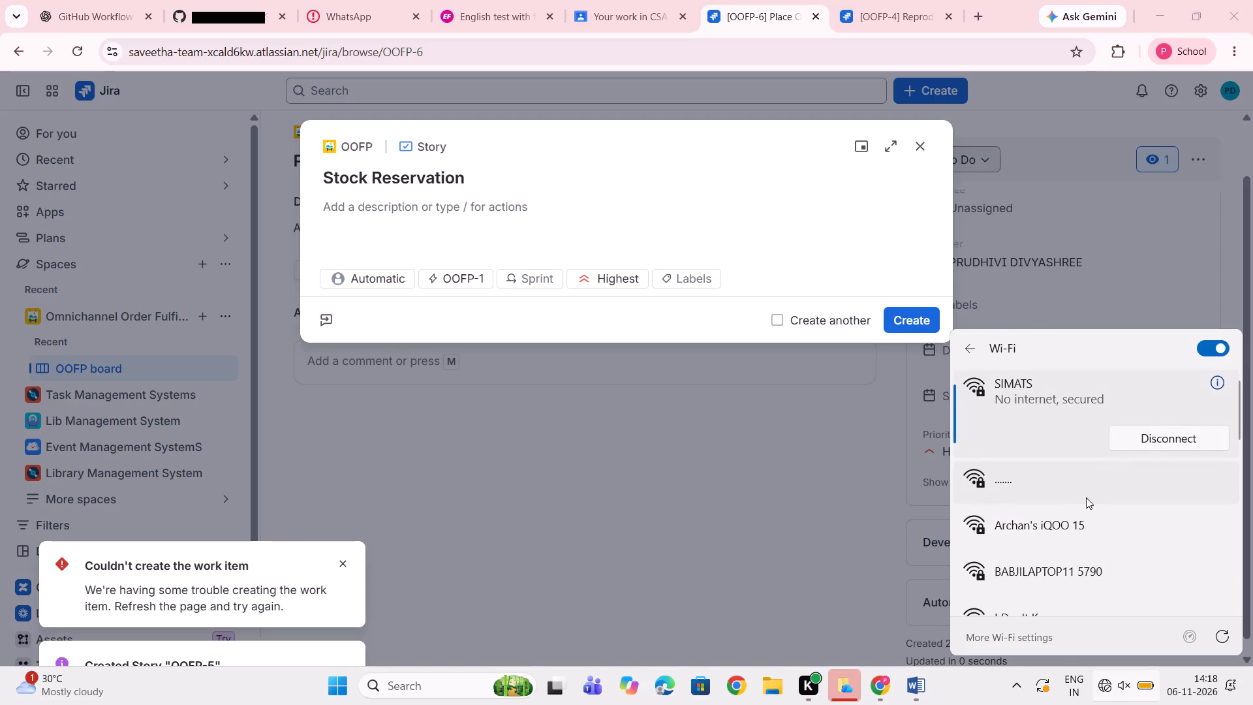
{"action": "left_click", "coordinate": [1104, 492]}
{"action": "left_click", "coordinate": [1171, 514]}
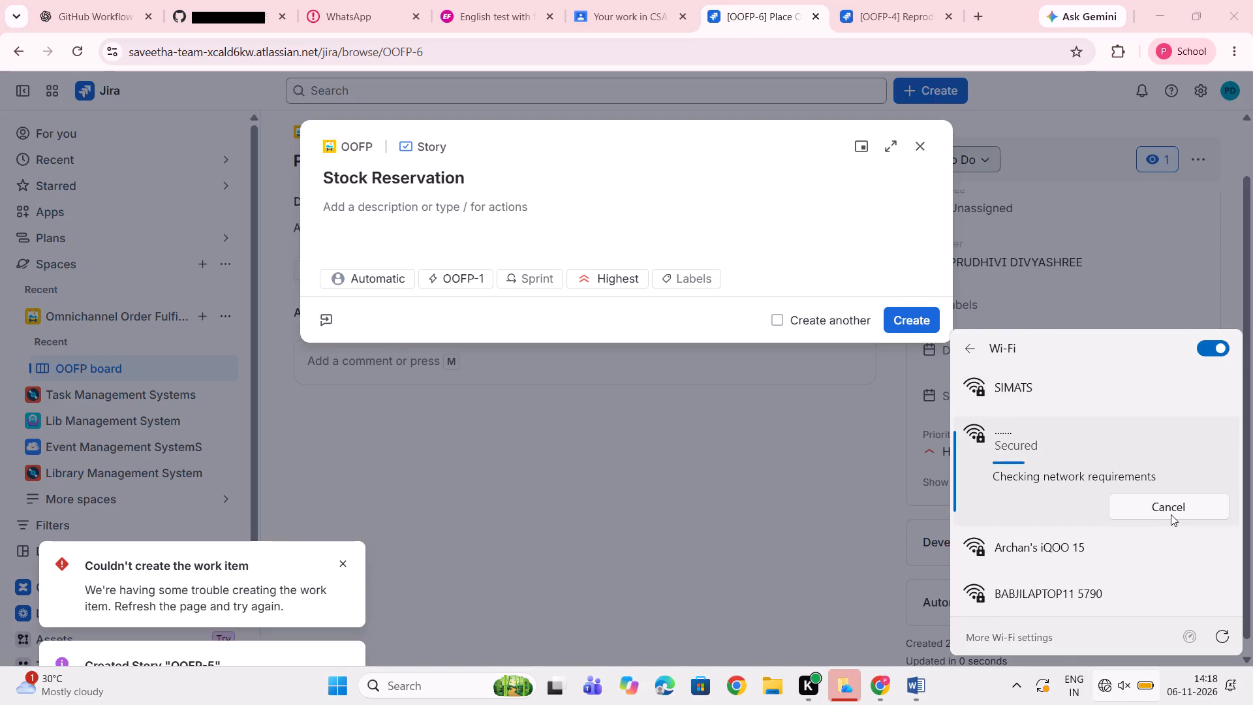
{"action": "left_click", "coordinate": [792, 542]}
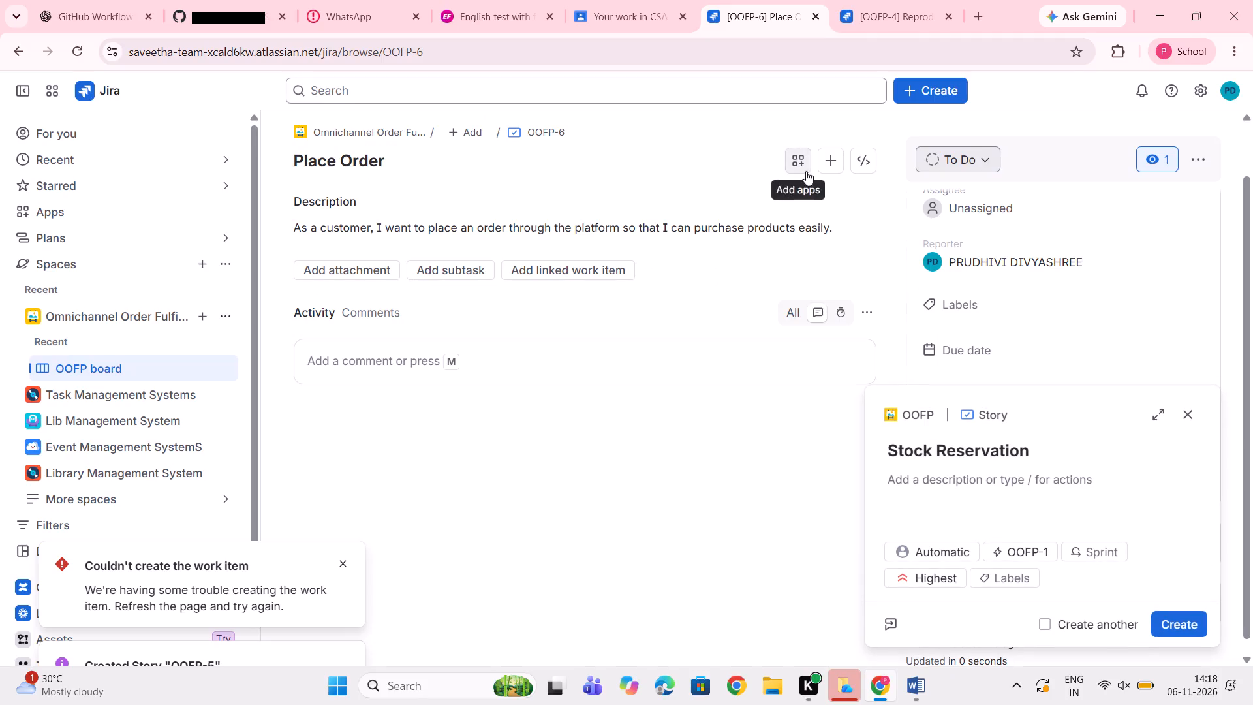
Create the Stock Reservation story from its open draft.
{"action": "left_click", "coordinate": [1172, 624]}
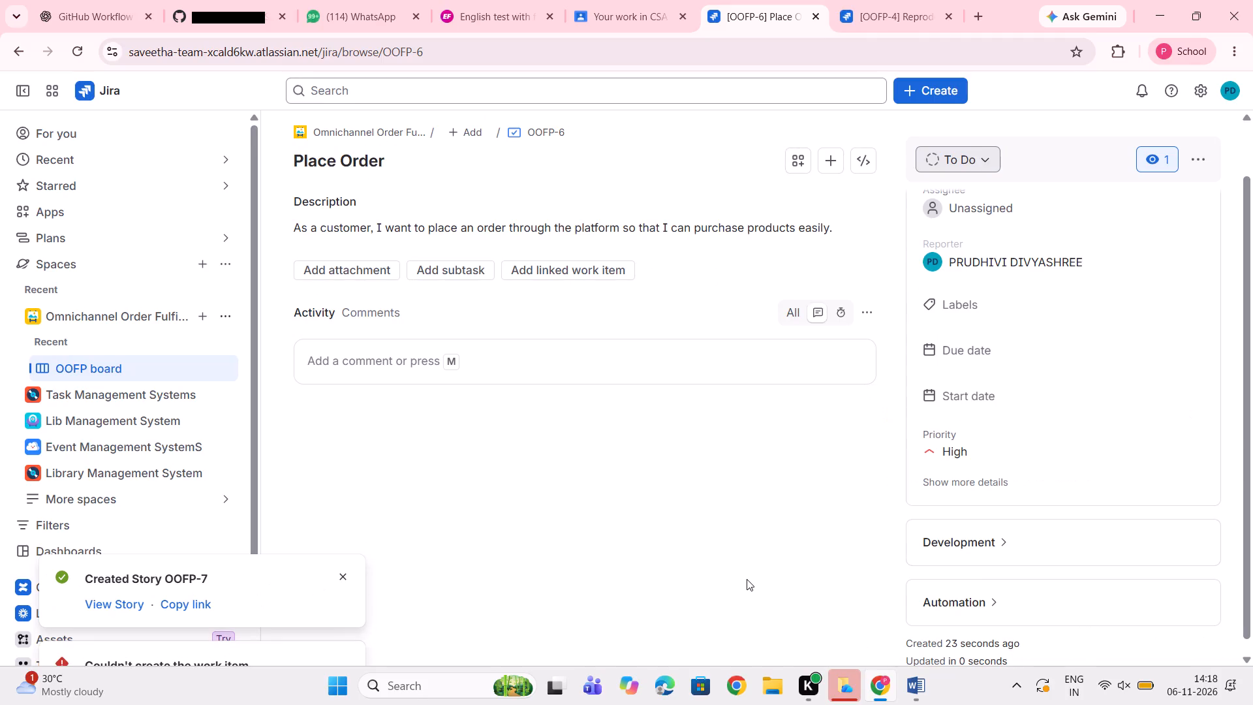
Start a new OOFP story with the summary Payment Request.
{"action": "left_click", "coordinate": [921, 91]}
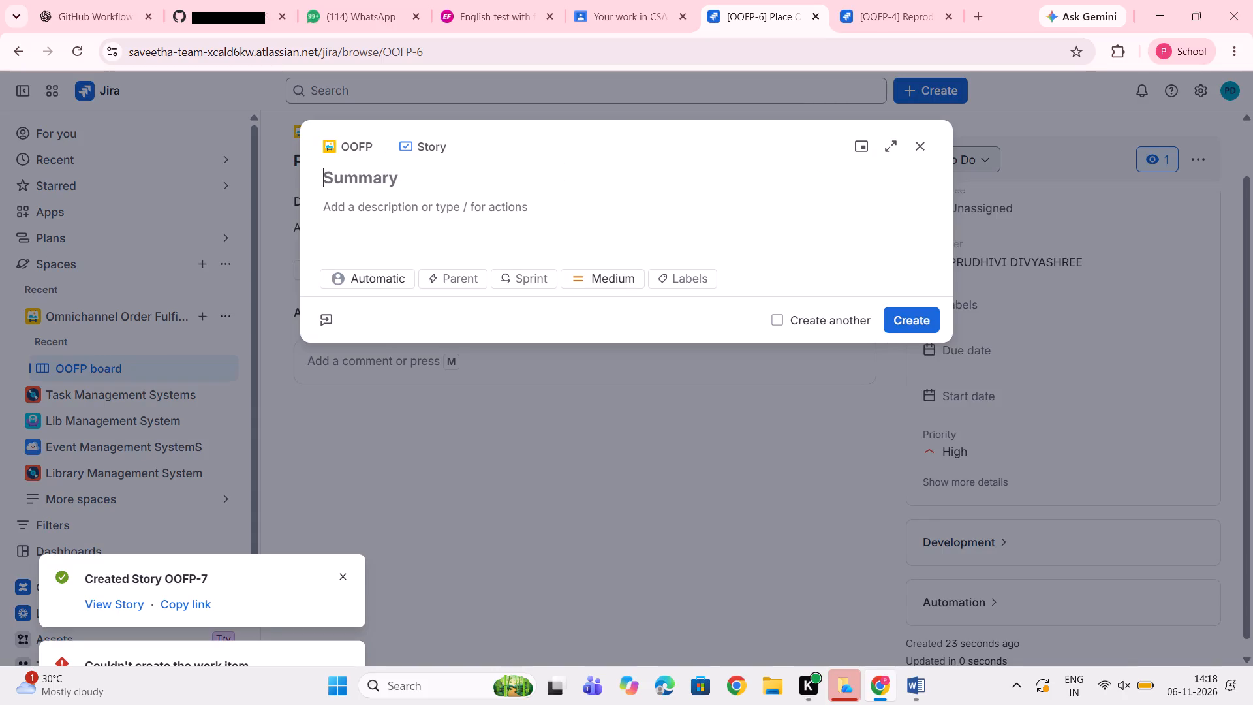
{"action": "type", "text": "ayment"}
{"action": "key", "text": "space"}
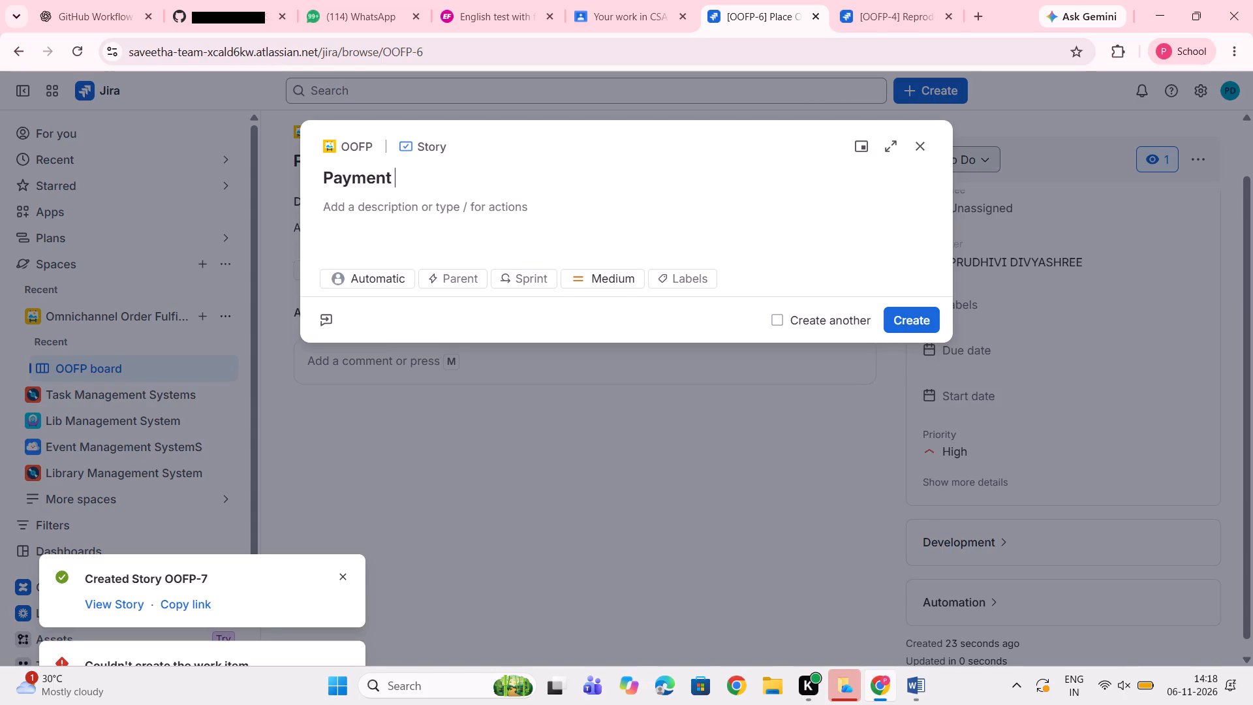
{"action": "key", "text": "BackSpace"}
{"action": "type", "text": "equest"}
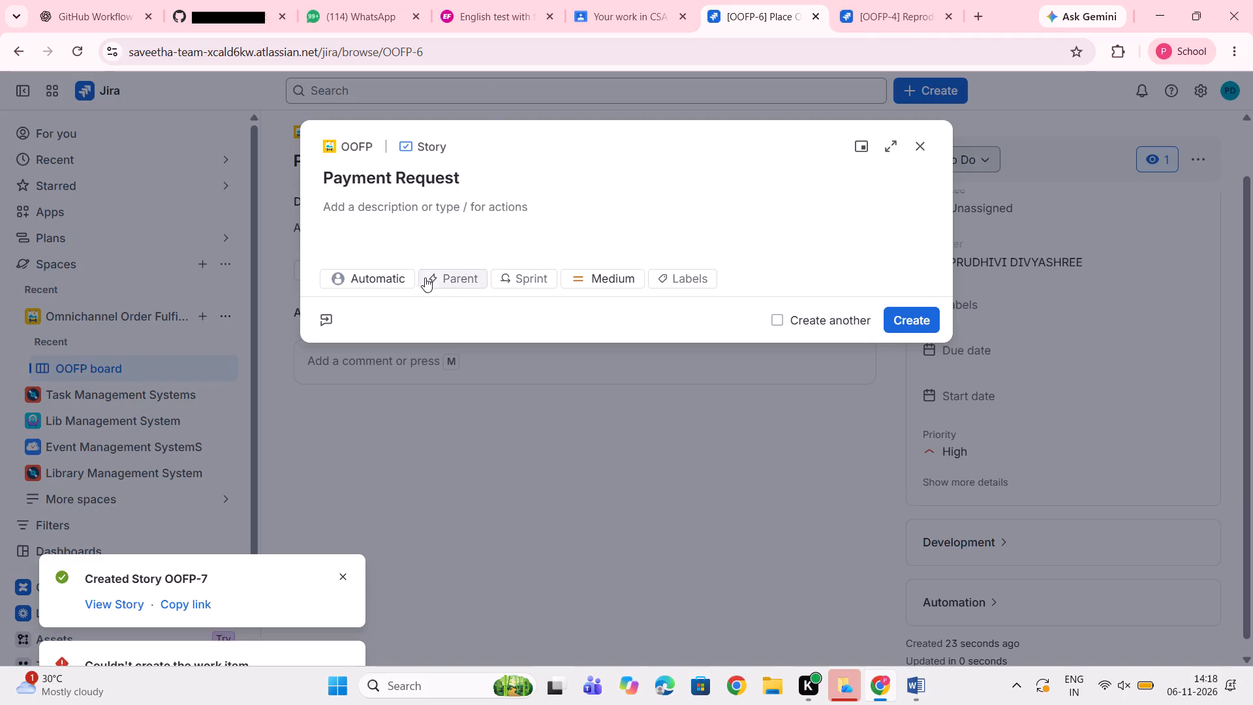
Give the Payment Request story the parent OOFP-2 and Highest priority, and create it.
{"action": "left_click", "coordinate": [441, 279]}
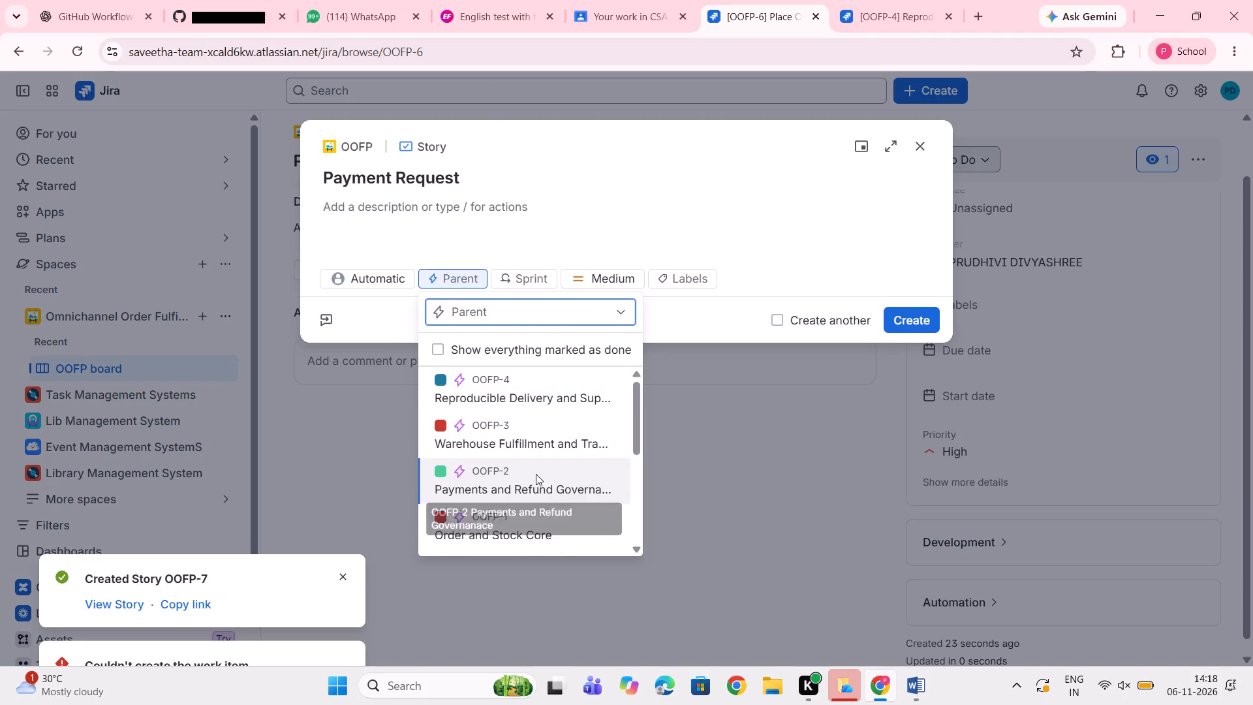
{"action": "left_click", "coordinate": [536, 474]}
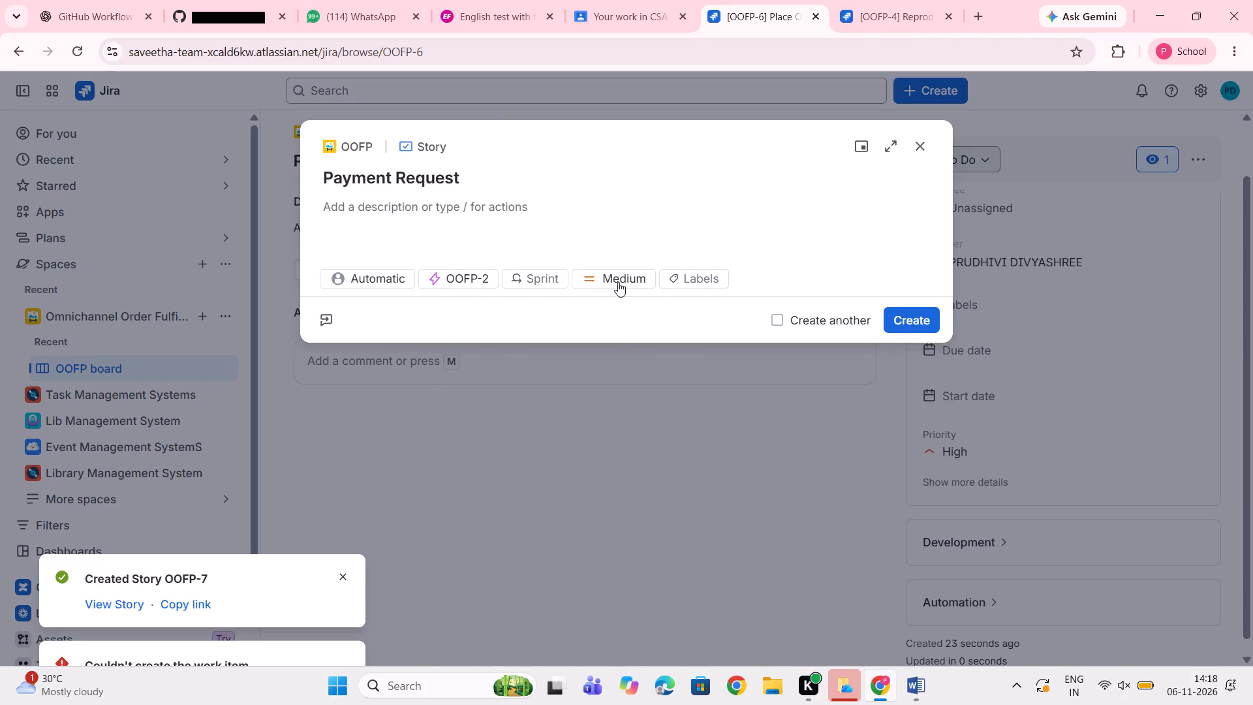
{"action": "left_click", "coordinate": [620, 278]}
{"action": "left_click", "coordinate": [627, 339]}
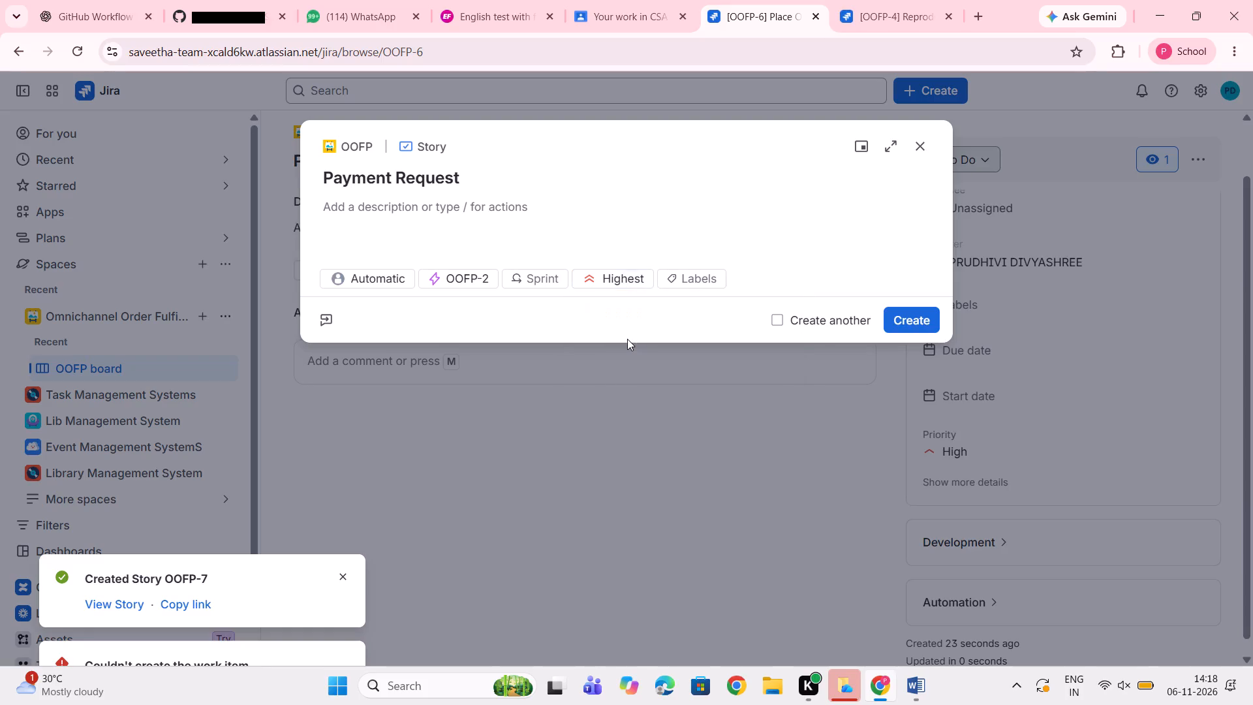
{"action": "left_click", "coordinate": [912, 309]}
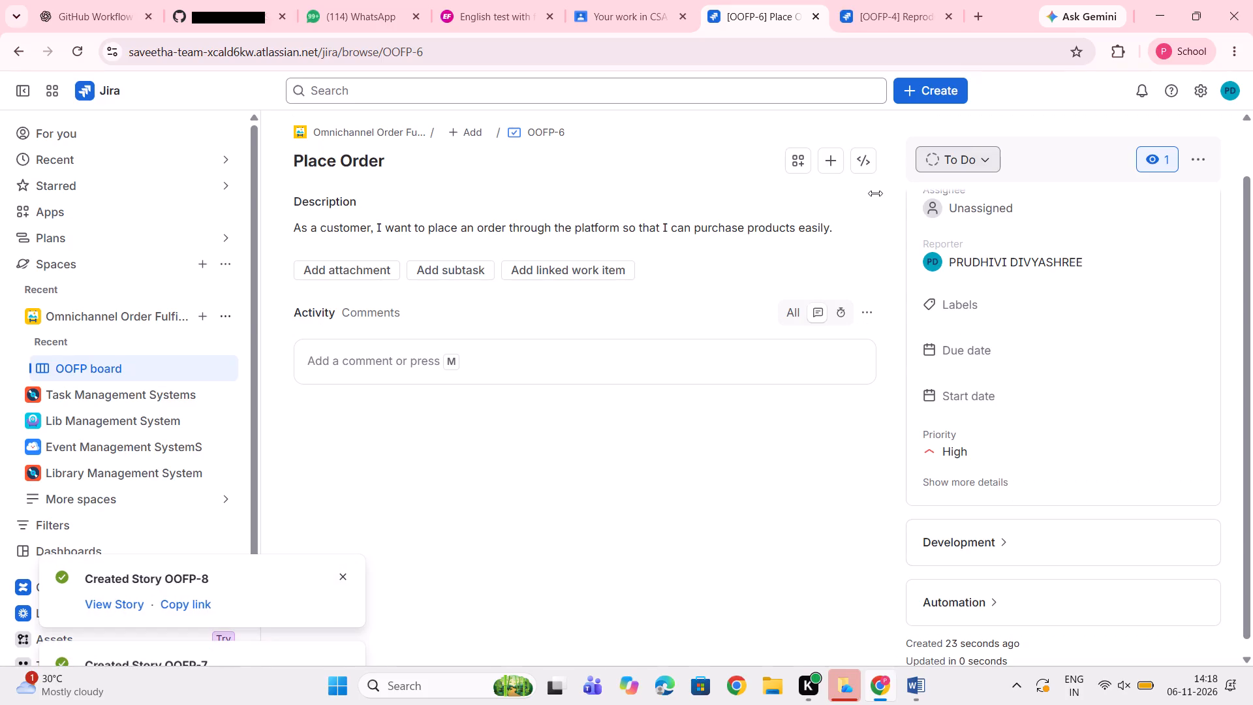
Open a blank form for creating another work item.
{"action": "left_click", "coordinate": [927, 97]}
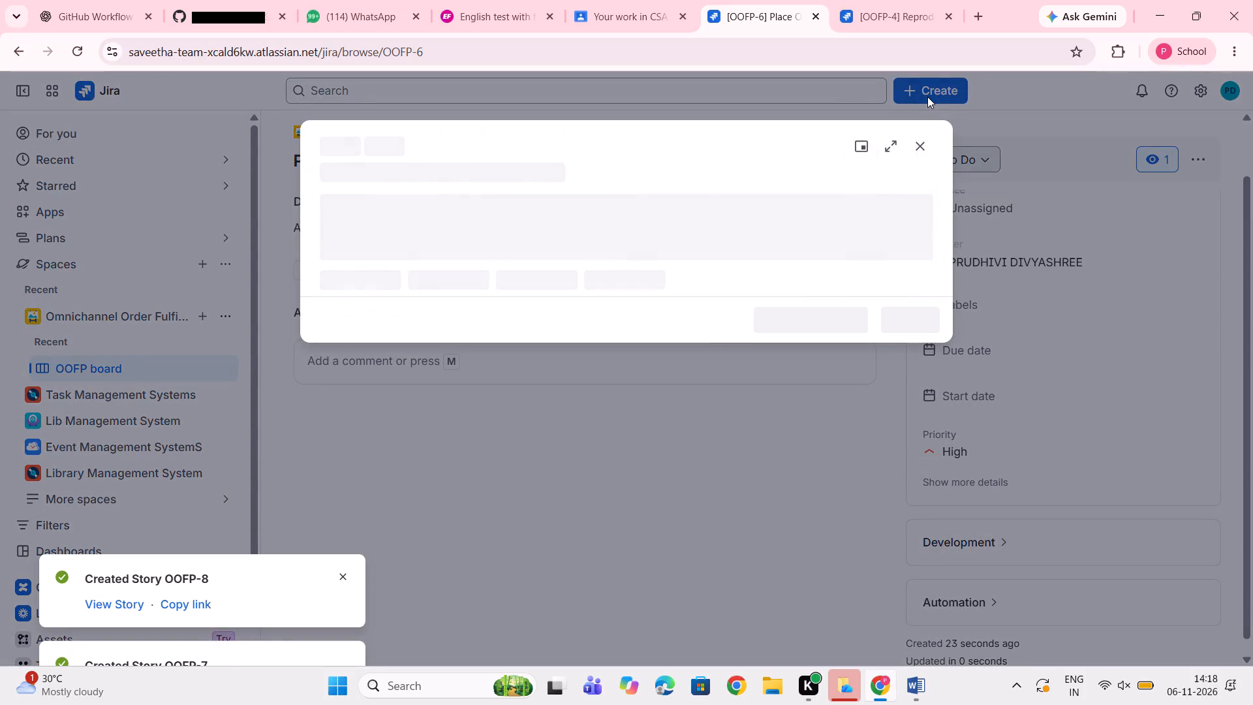
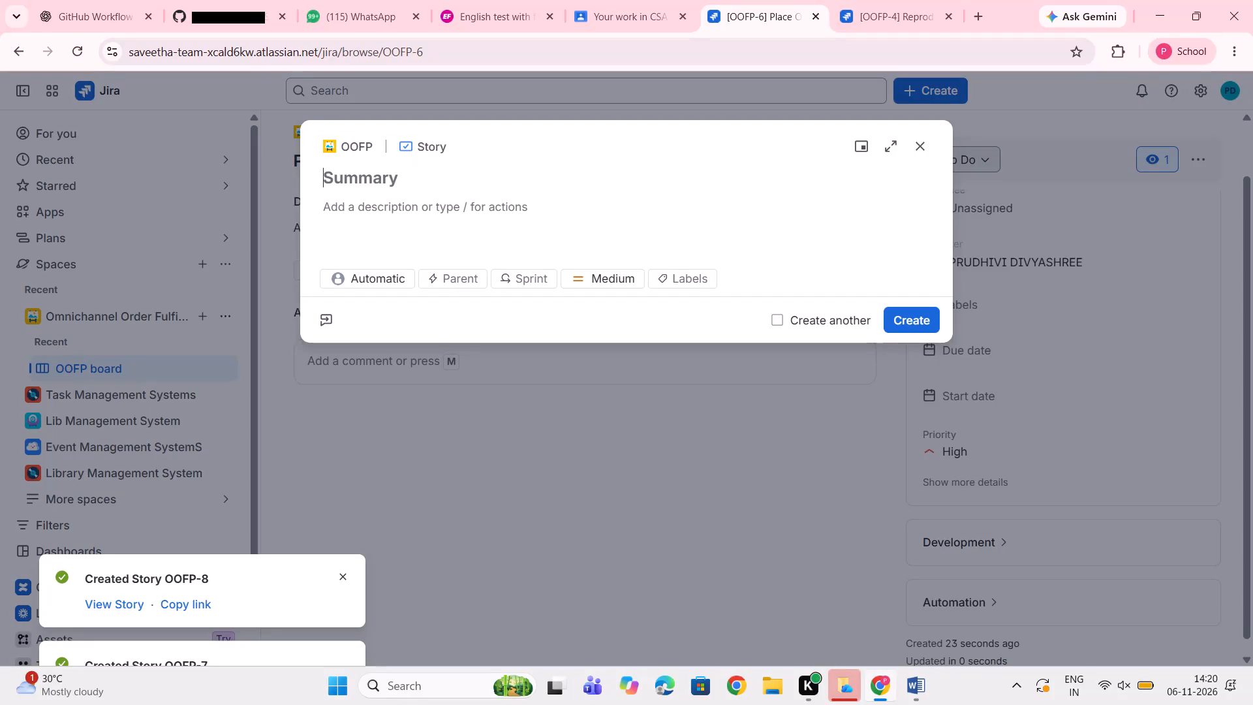
Create an OOFP story with the summary Refund Approval, parent OOFP-2 Payments and Refund Governance epic, and Highest priority.
{"action": "left_click", "coordinate": [420, 186]}
{"action": "key", "text": "BackSpace"}
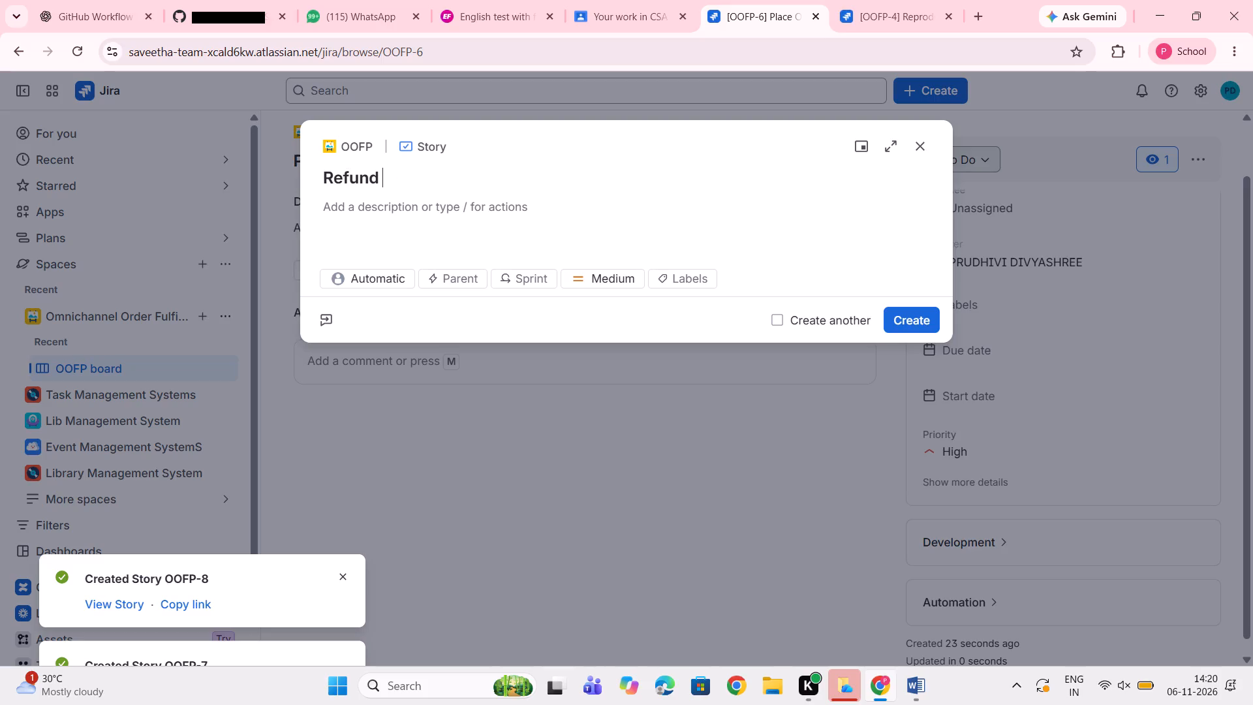
{"action": "type", "text": "pproca"}
{"action": "key", "text": "BackSpace"}
{"action": "key", "text": "BackSpace"}
{"action": "type", "text": "val"}
{"action": "left_click", "coordinate": [460, 279]}
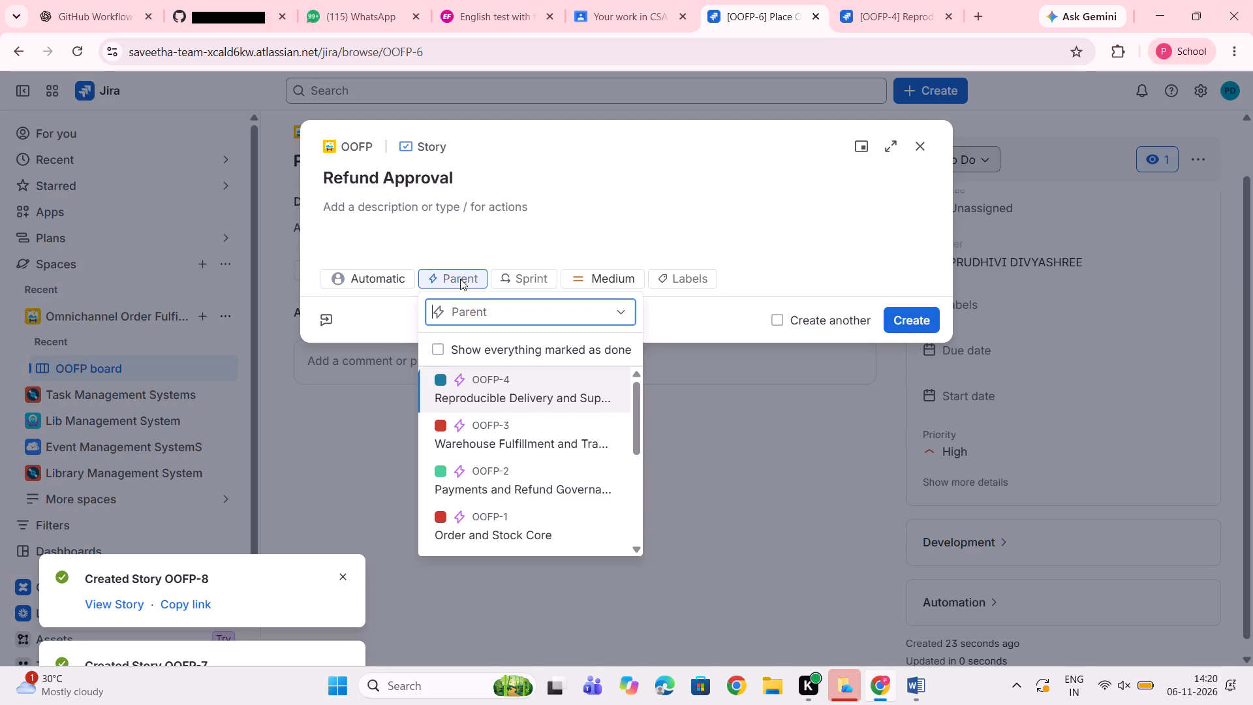
{"action": "left_click", "coordinate": [504, 485]}
{"action": "left_click", "coordinate": [647, 275]}
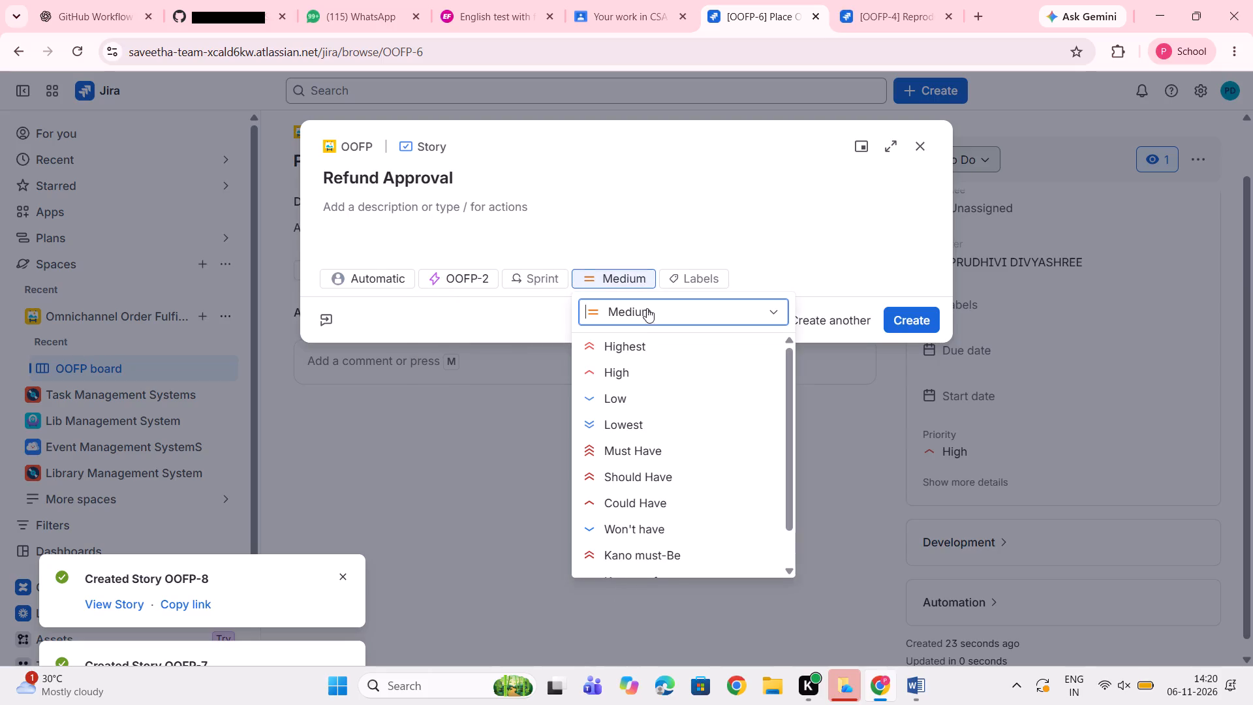
{"action": "left_click", "coordinate": [641, 345]}
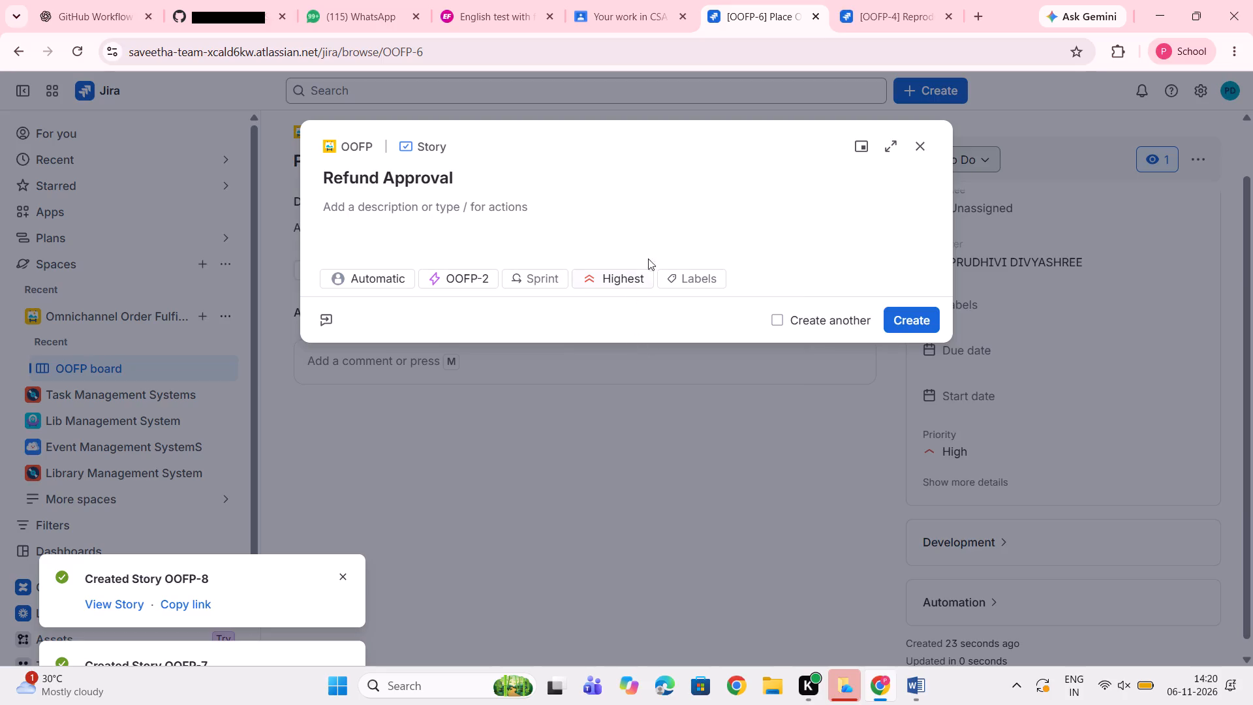
{"action": "left_click", "coordinate": [929, 324]}
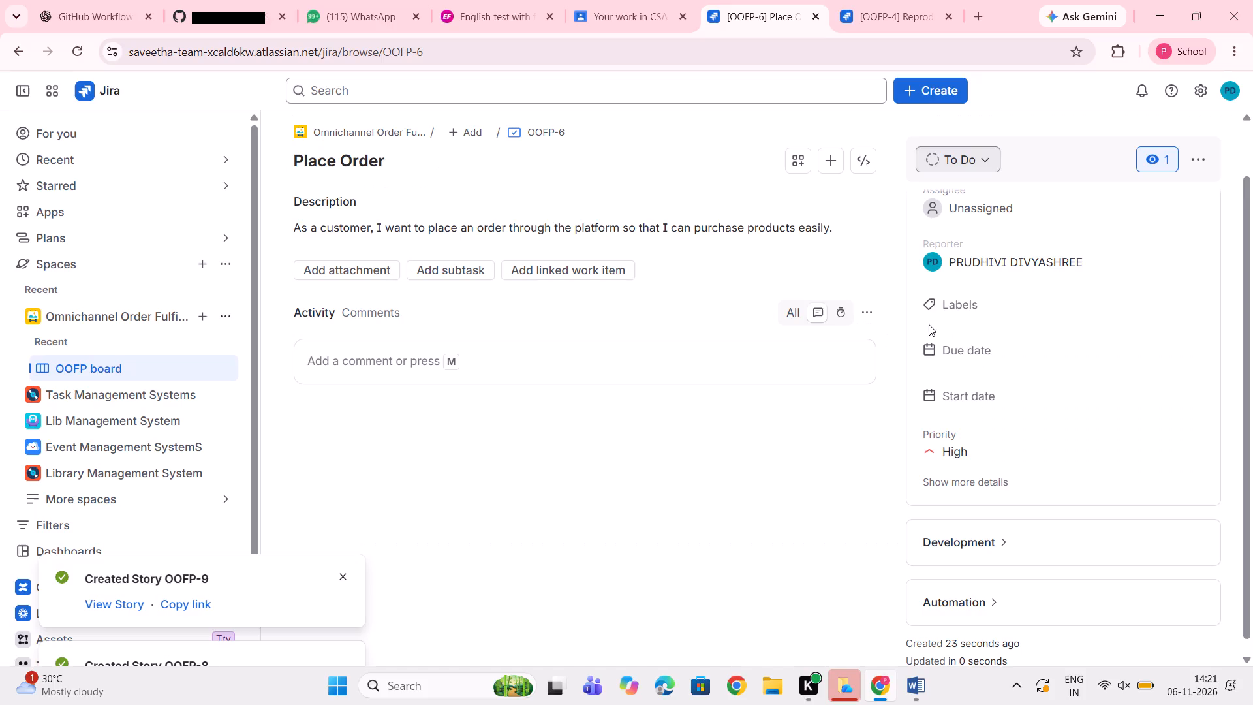
Start a new OOFP story with the summary Warehouse Pick List.
{"action": "left_click", "coordinate": [919, 96]}
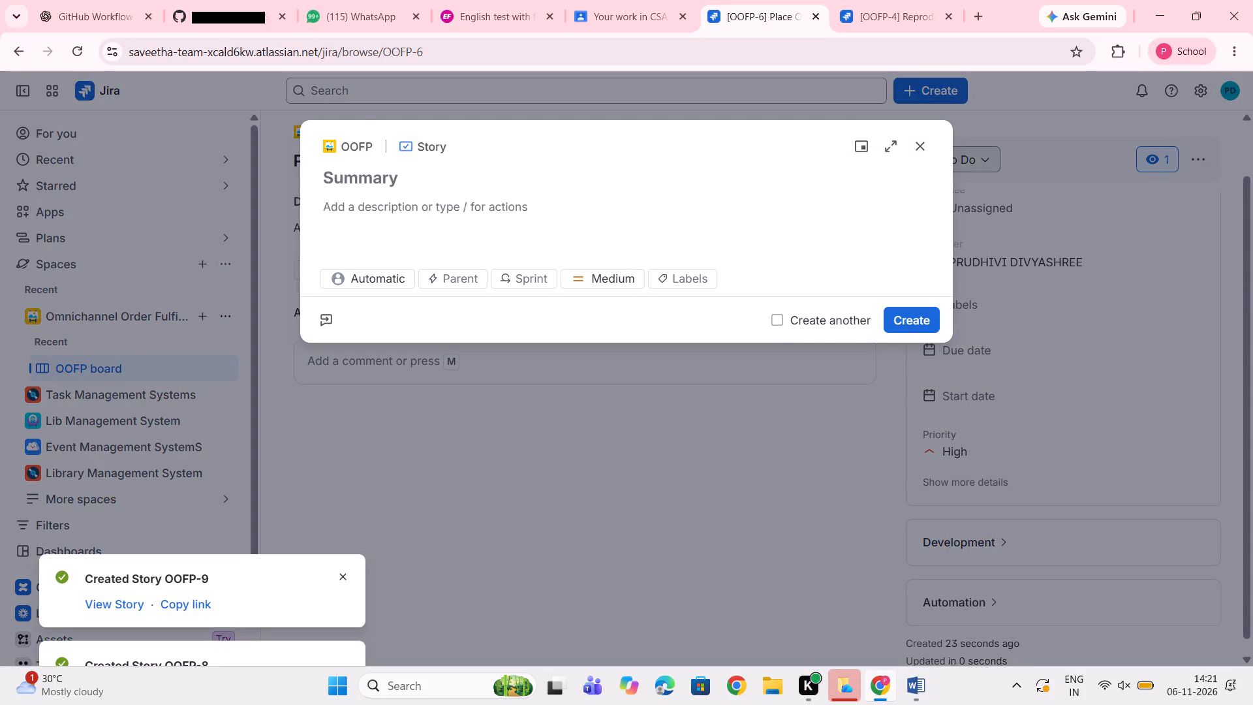
{"action": "type", "text": "arehouse"}
{"action": "key", "text": "space"}
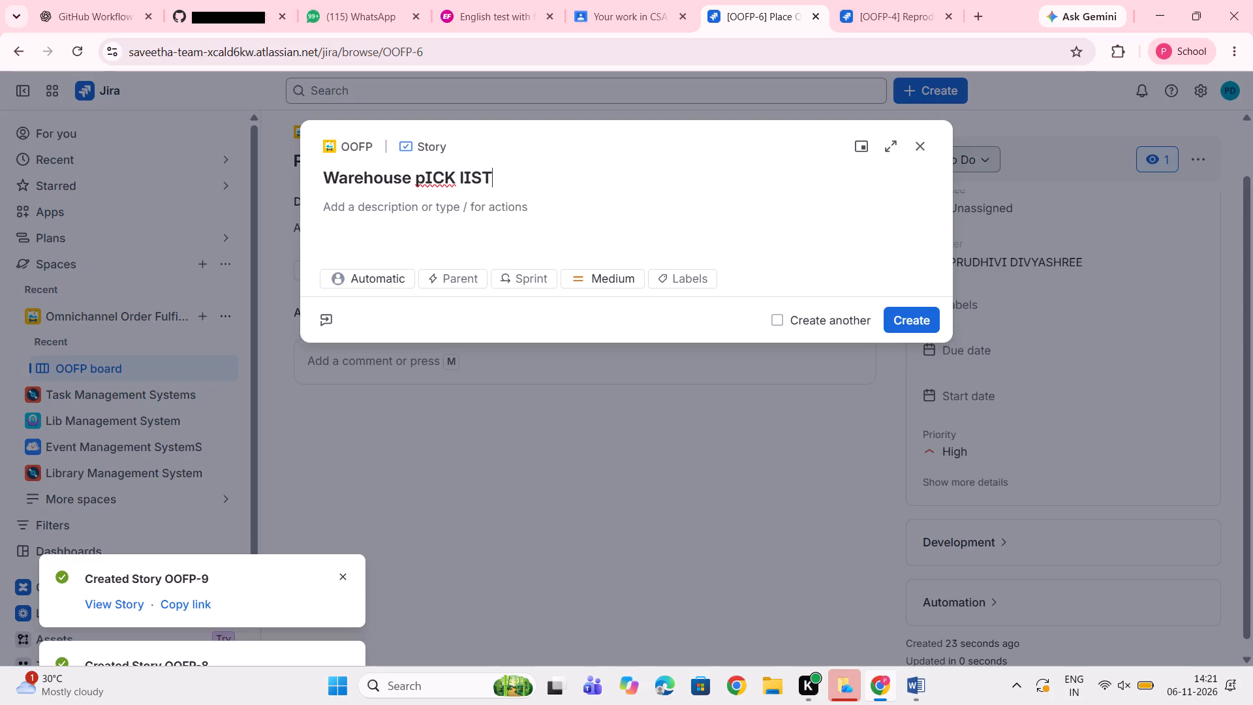
{"action": "key", "text": "BackSpace"}
{"action": "key", "text": "BackSpace"}
{"action": "key", "text": "BackSpace"}
{"action": "key", "text": "BackSpace"}
{"action": "key", "text": "BackSpace"}
{"action": "key", "text": "BackSpace"}
{"action": "key", "text": "BackSpace"}
{"action": "key", "text": "BackSpace"}
{"action": "key", "text": "BackSpace"}
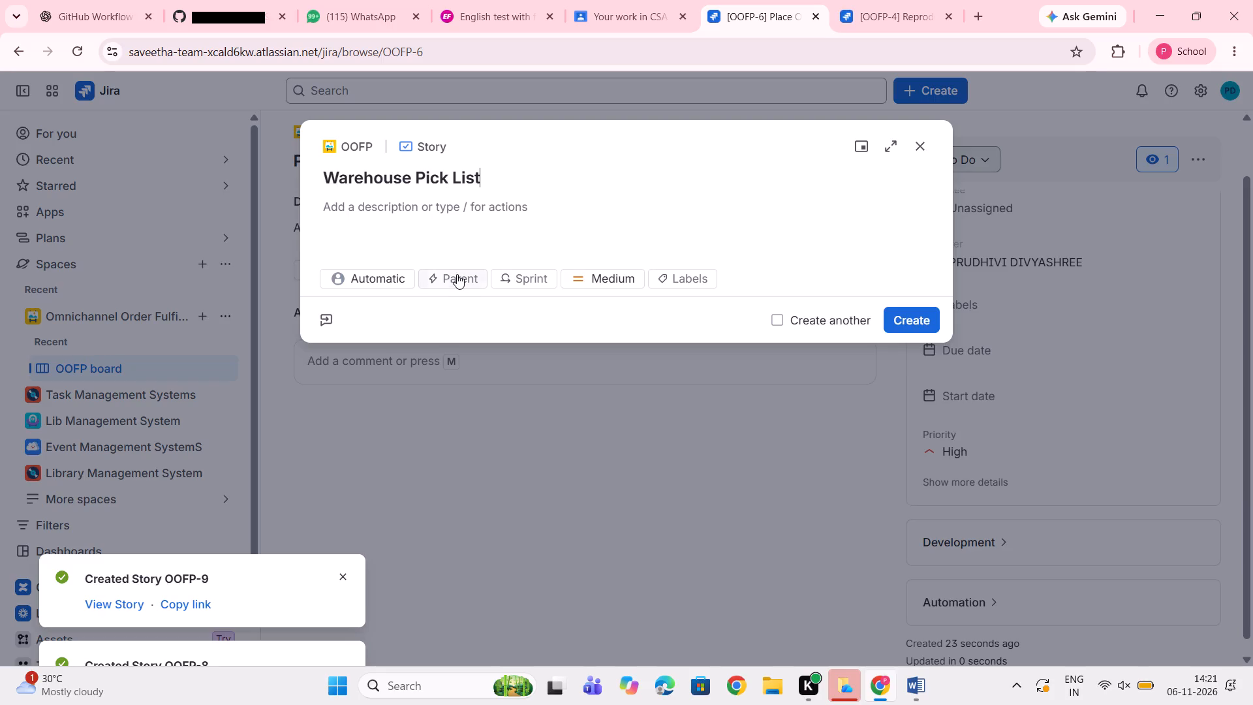
Give the Warehouse Pick List story Highest priority and the parent OOFP-3 Warehouse Fulfillment and Tracking, and create it.
{"action": "left_click", "coordinate": [457, 280]}
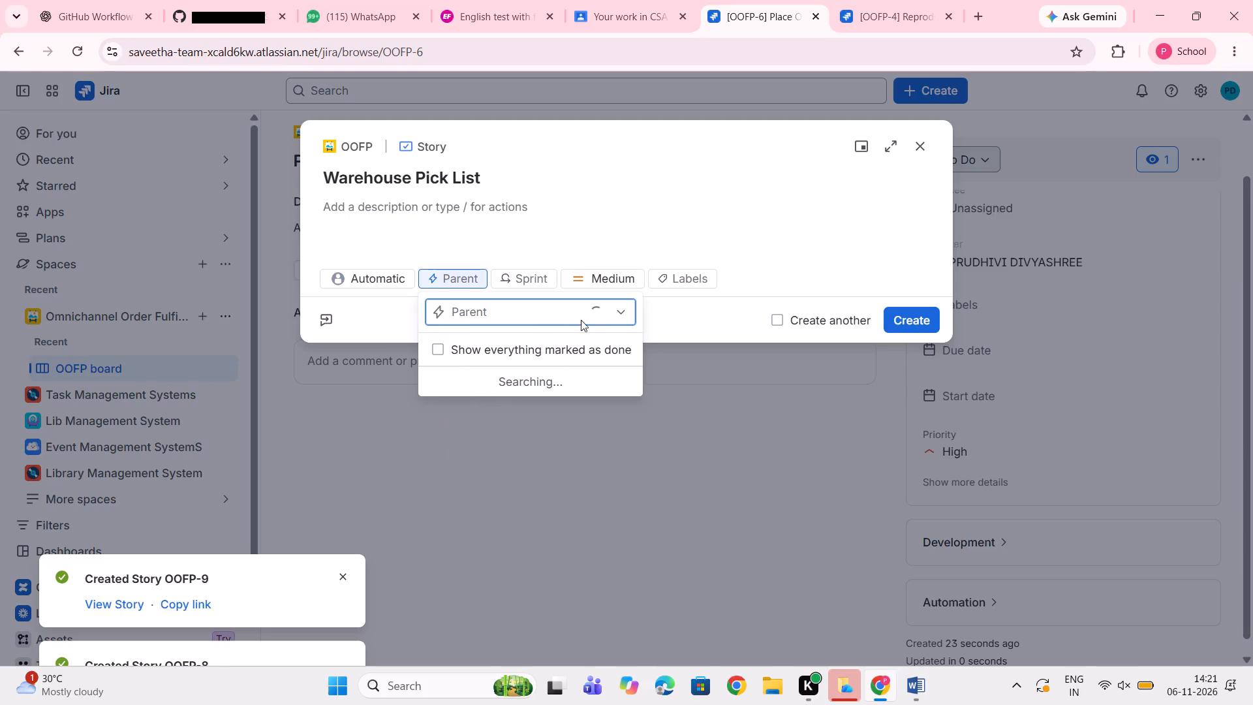
{"action": "left_click", "coordinate": [621, 277]}
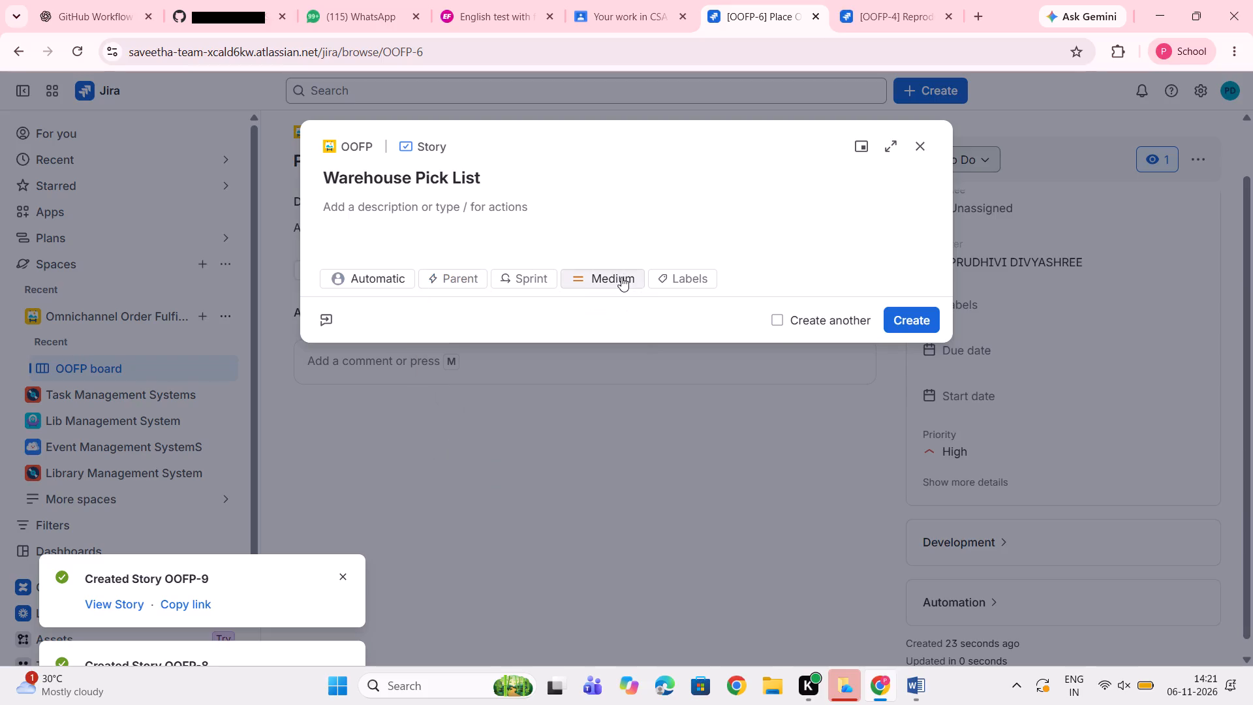
{"action": "left_click", "coordinate": [621, 277]}
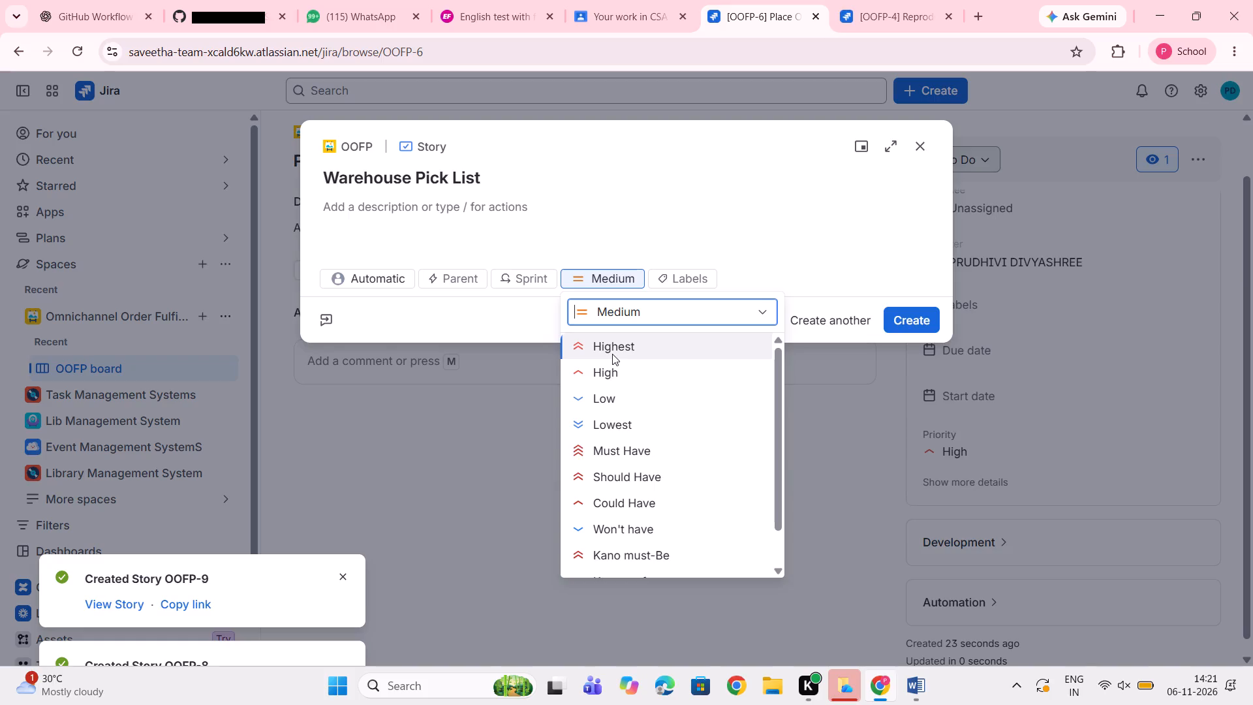
{"action": "left_click", "coordinate": [612, 354]}
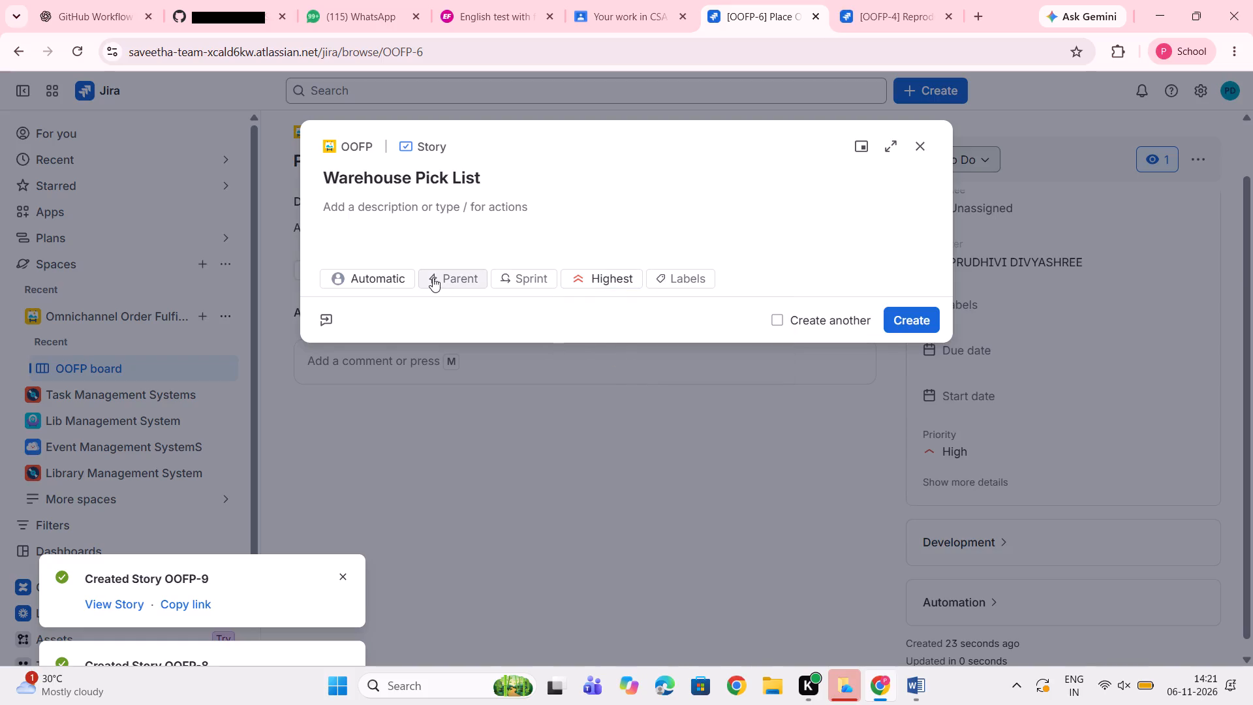
{"action": "left_click", "coordinate": [433, 277]}
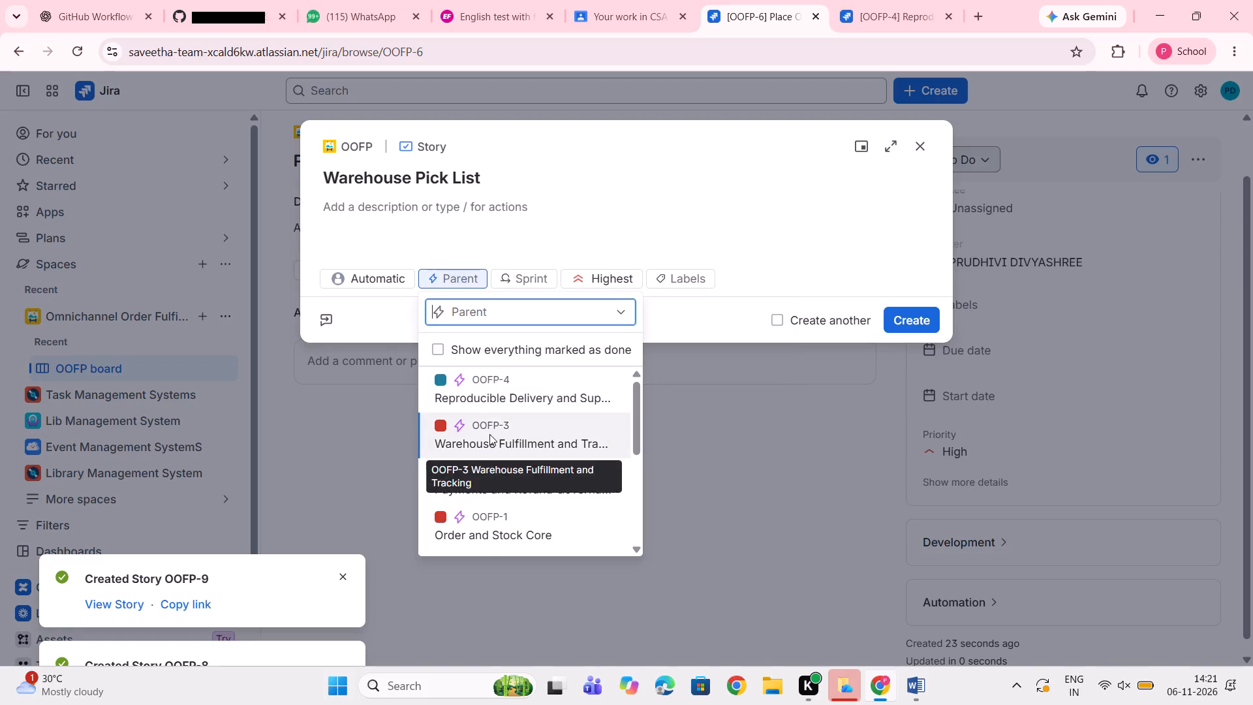
{"action": "left_click", "coordinate": [489, 434]}
{"action": "left_click", "coordinate": [918, 311]}
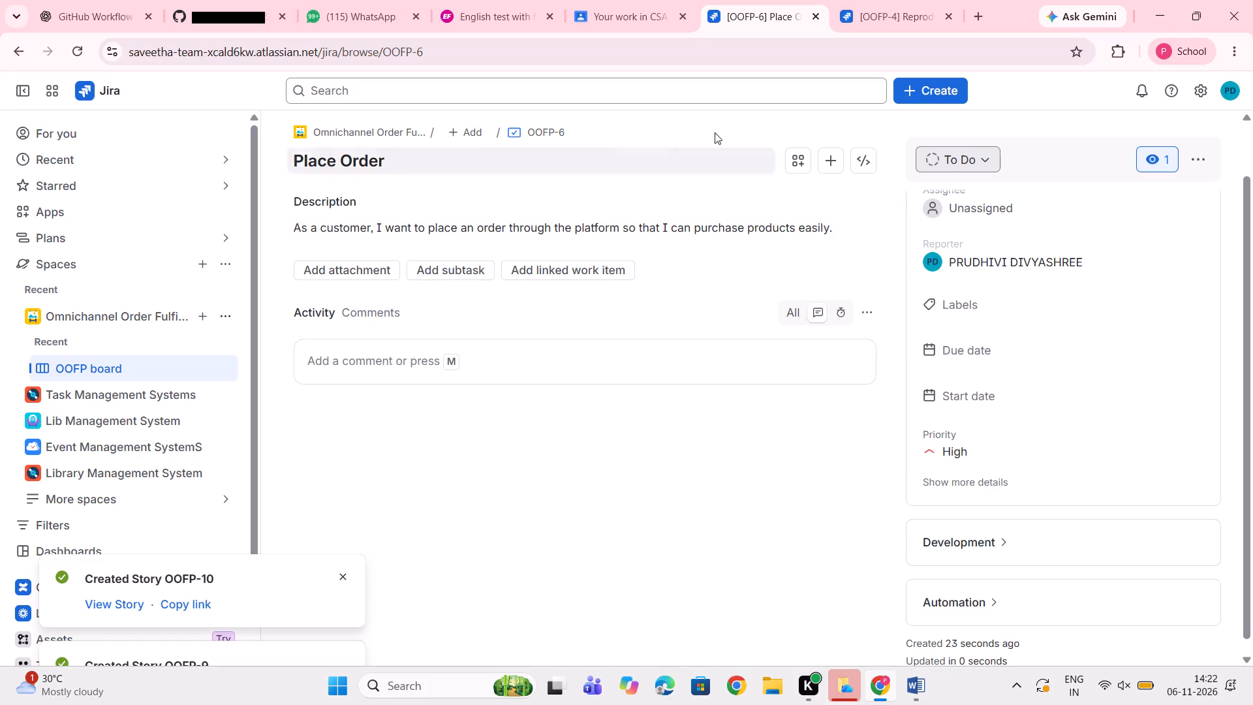
Start another OOFP story with the summary Dispatch and order status.
{"action": "left_click", "coordinate": [925, 84]}
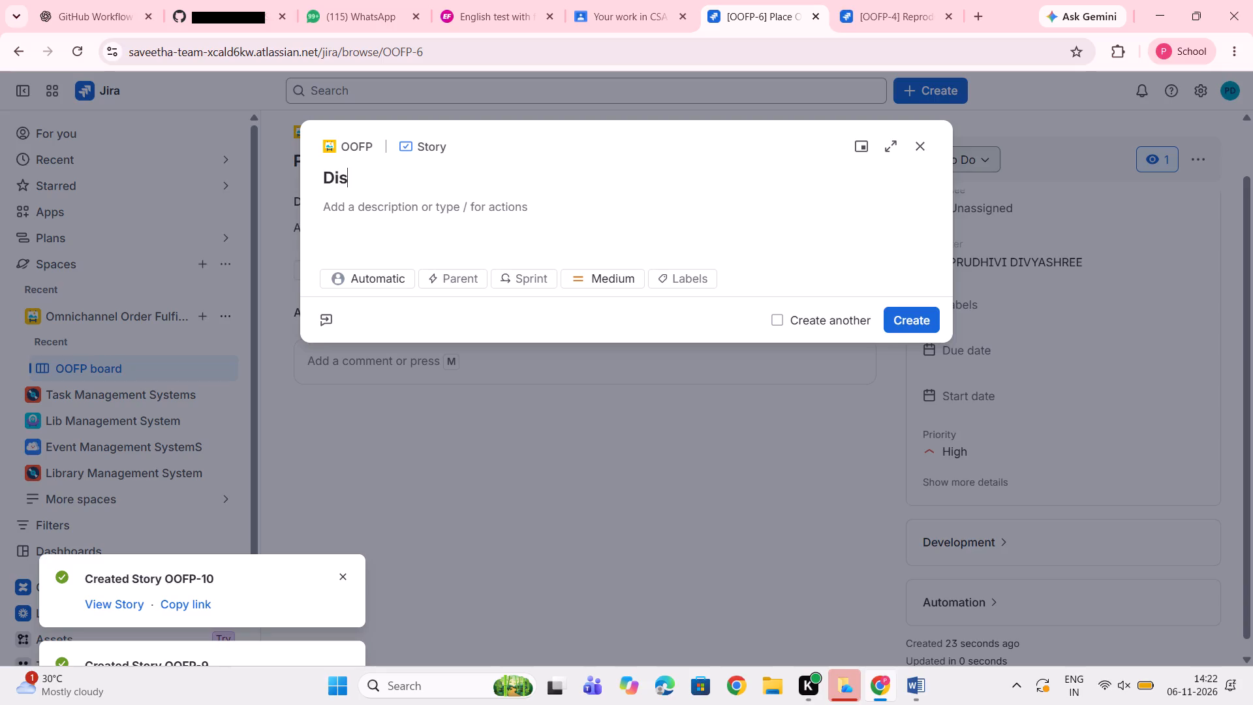
{"action": "type", "text": "ATCH AND"}
{"action": "key", "text": "space"}
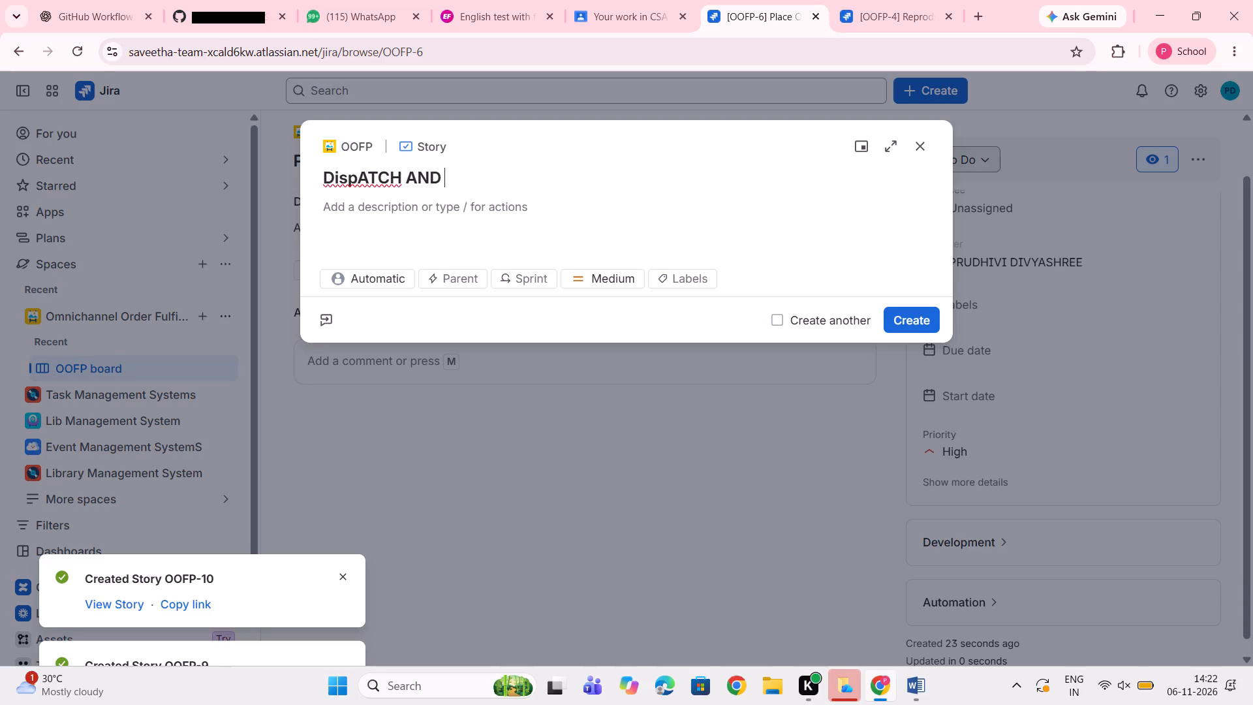
{"action": "key", "text": "BackSpace"}
{"action": "key", "text": "BackSpace"}
{"action": "key", "text": "BackSpace"}
{"action": "key", "text": "BackSpace"}
{"action": "key", "text": "BackSpace"}
{"action": "key", "text": "BackSpace"}
{"action": "key", "text": "BackSpace"}
{"action": "key", "text": "BackSpace"}
{"action": "key", "text": "BackSpace"}
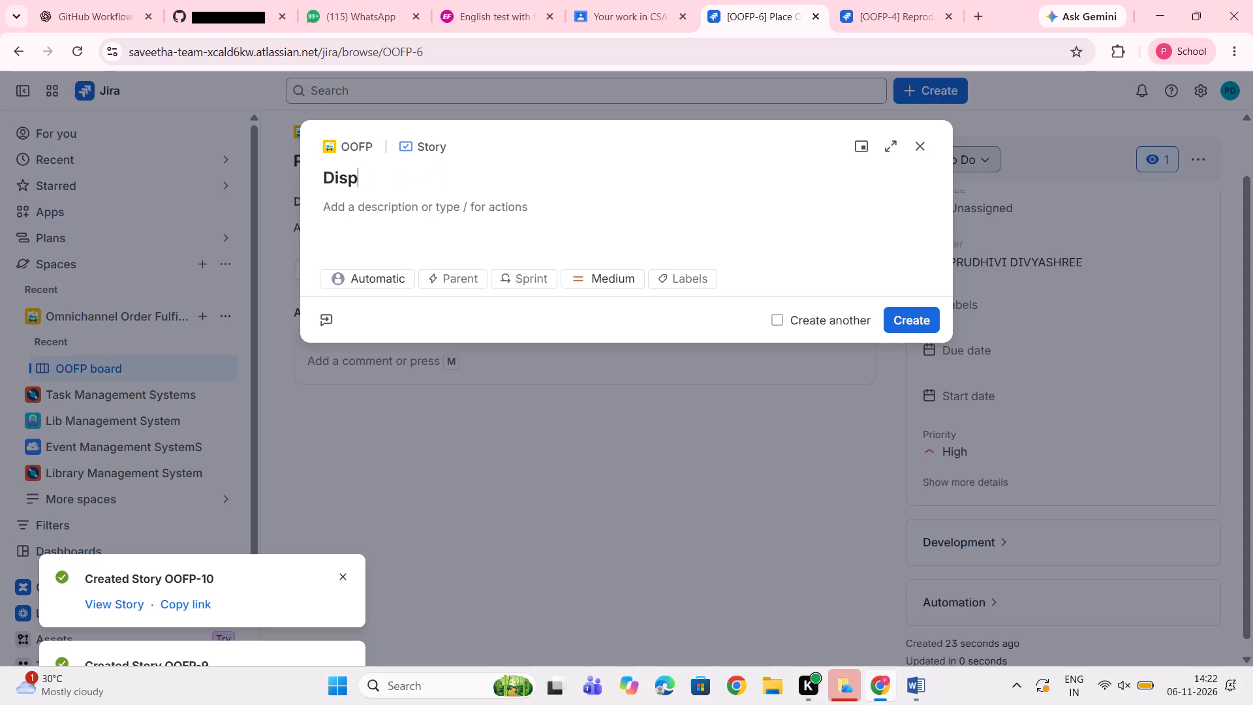
{"action": "type", "text": "atch and order staus"}
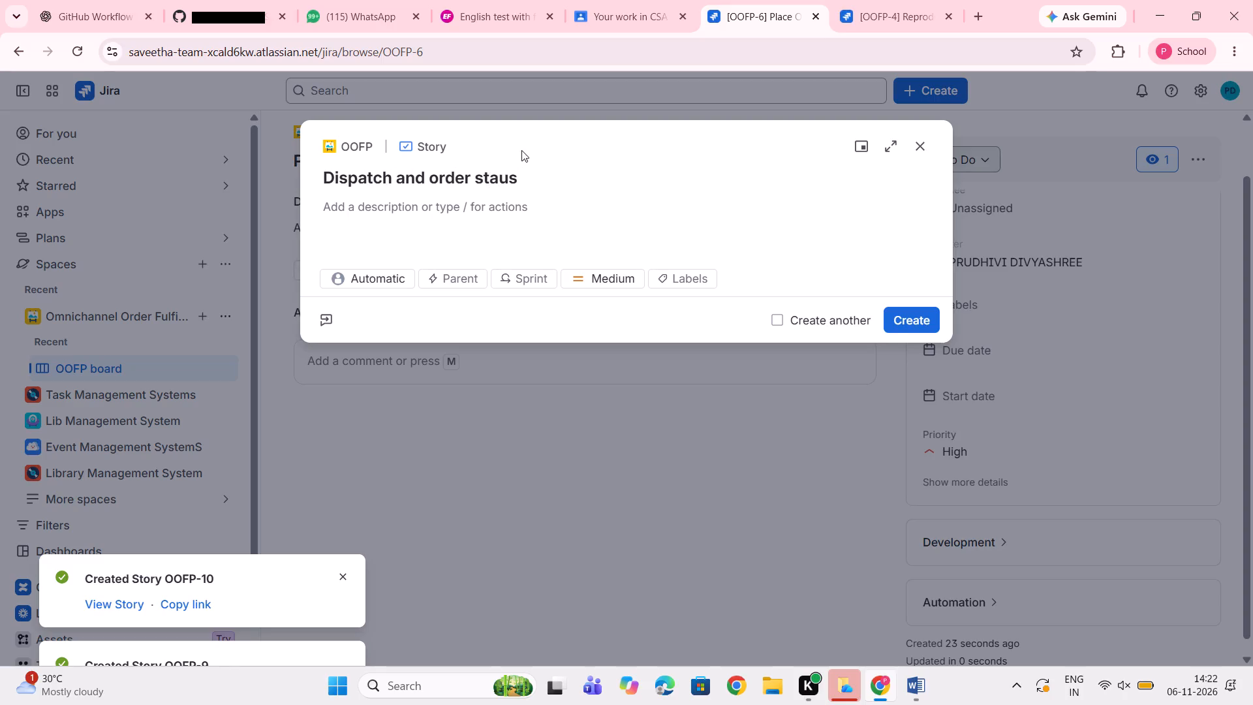
{"action": "key", "text": "BackSpace"}
{"action": "key", "text": "BackSpace"}
{"action": "type", "text": "tus"}
Give the Dispatch and order status story High priority and the parent OOFP-3, and create it.
{"action": "left_click", "coordinate": [592, 281]}
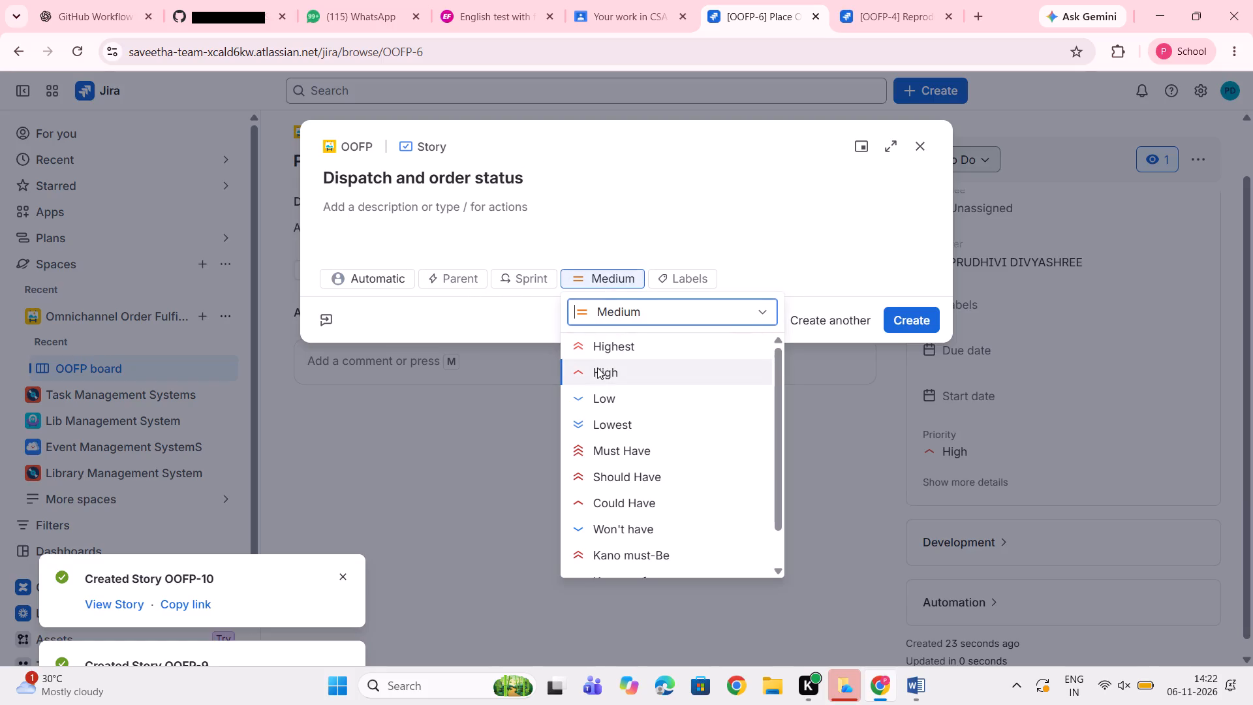
{"action": "left_click", "coordinate": [597, 368]}
{"action": "left_click", "coordinate": [461, 283]}
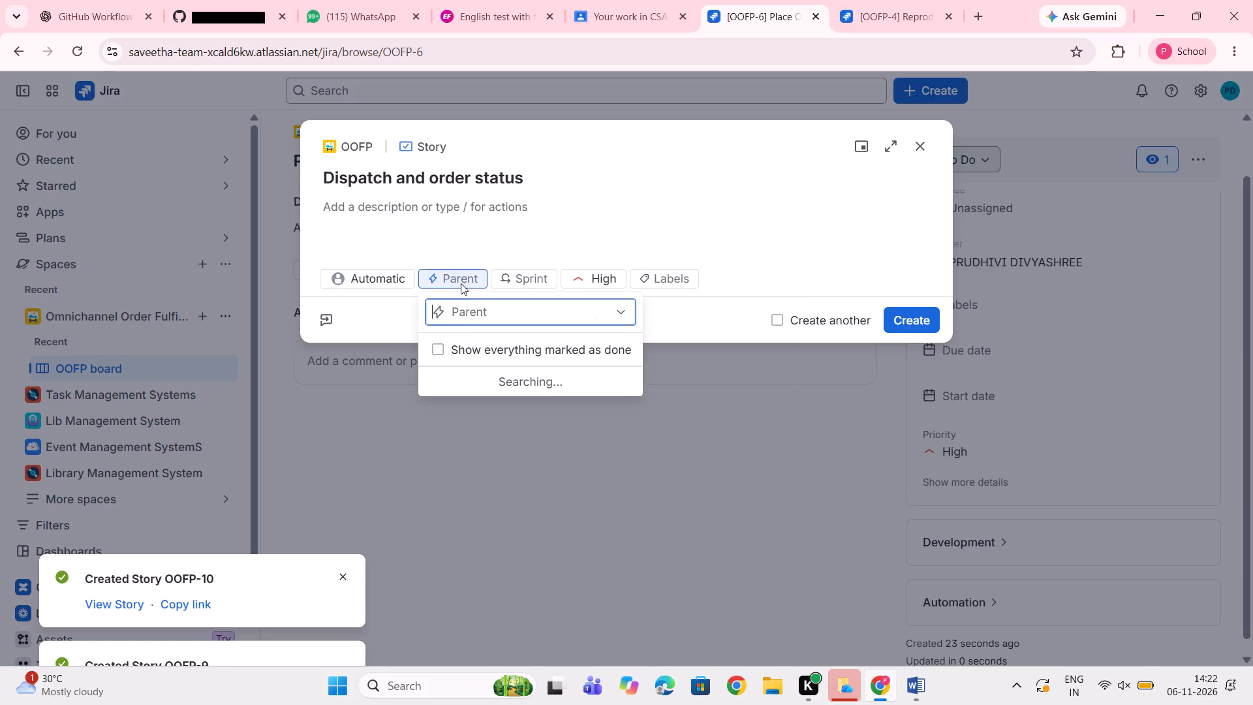
{"action": "left_click", "coordinate": [470, 431]}
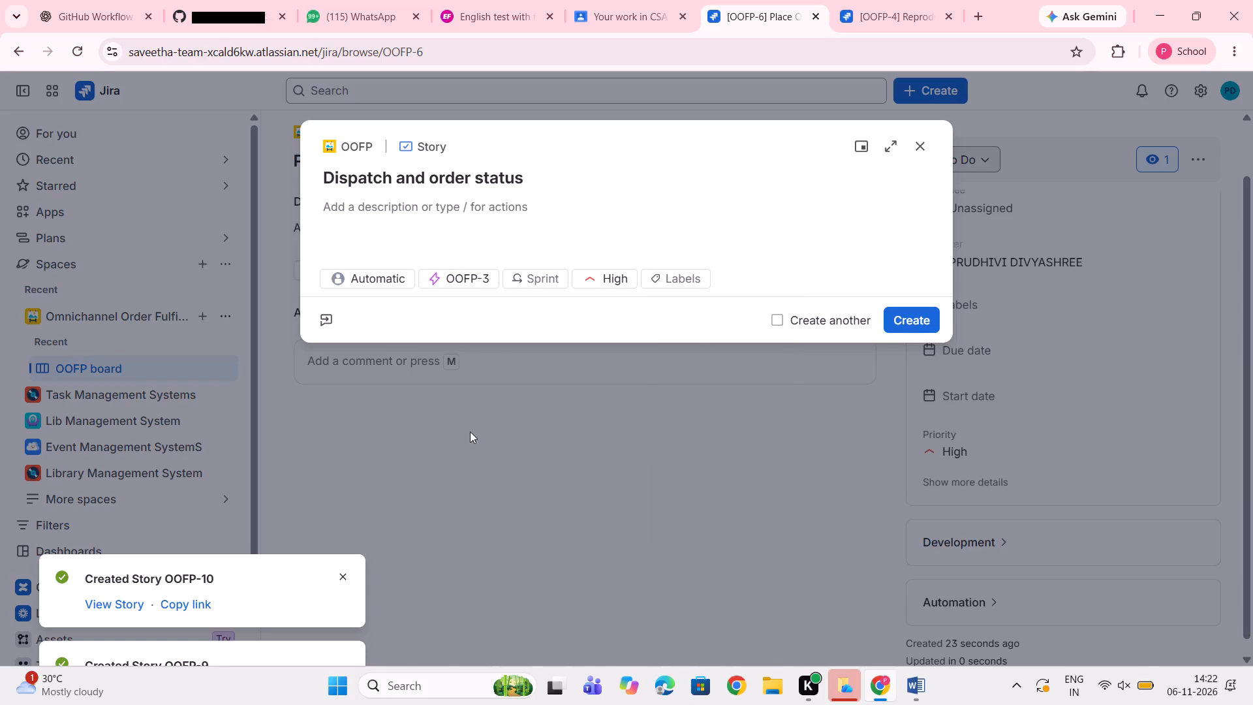
{"action": "left_click", "coordinate": [910, 313]}
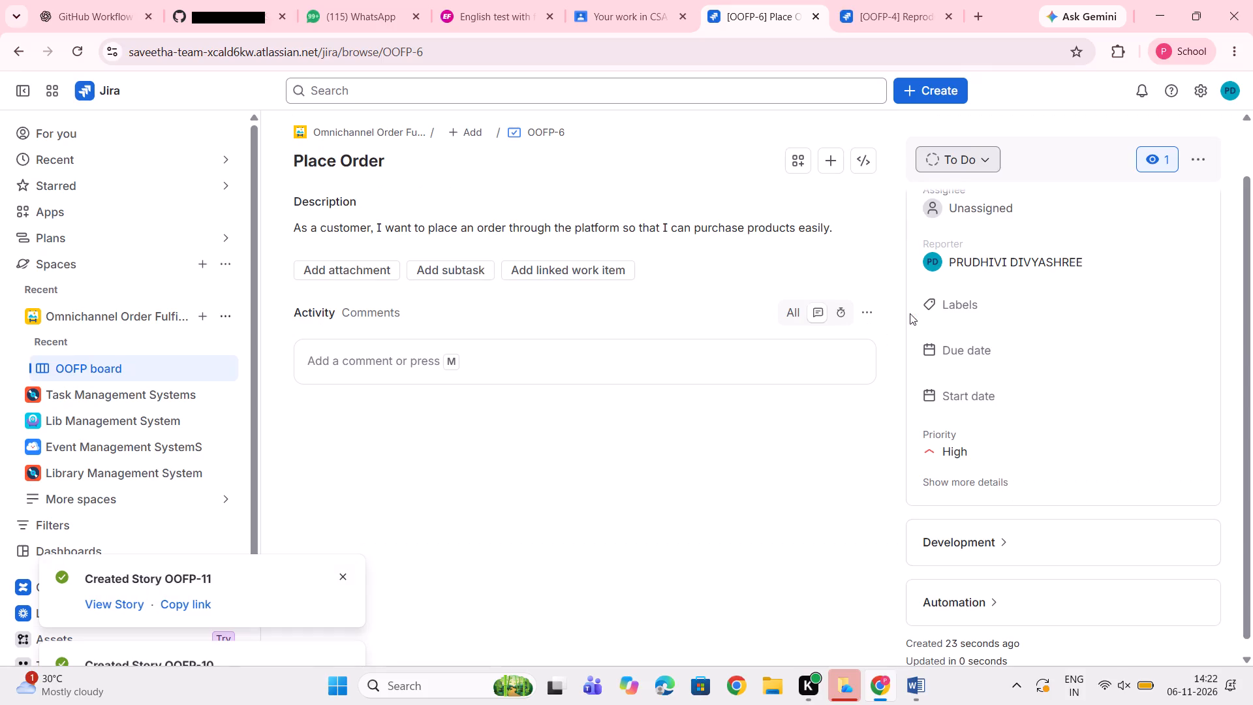
Create an OOFP story with the summary Return Request, parent OOFP-2, and High priority.
{"action": "left_click", "coordinate": [924, 95]}
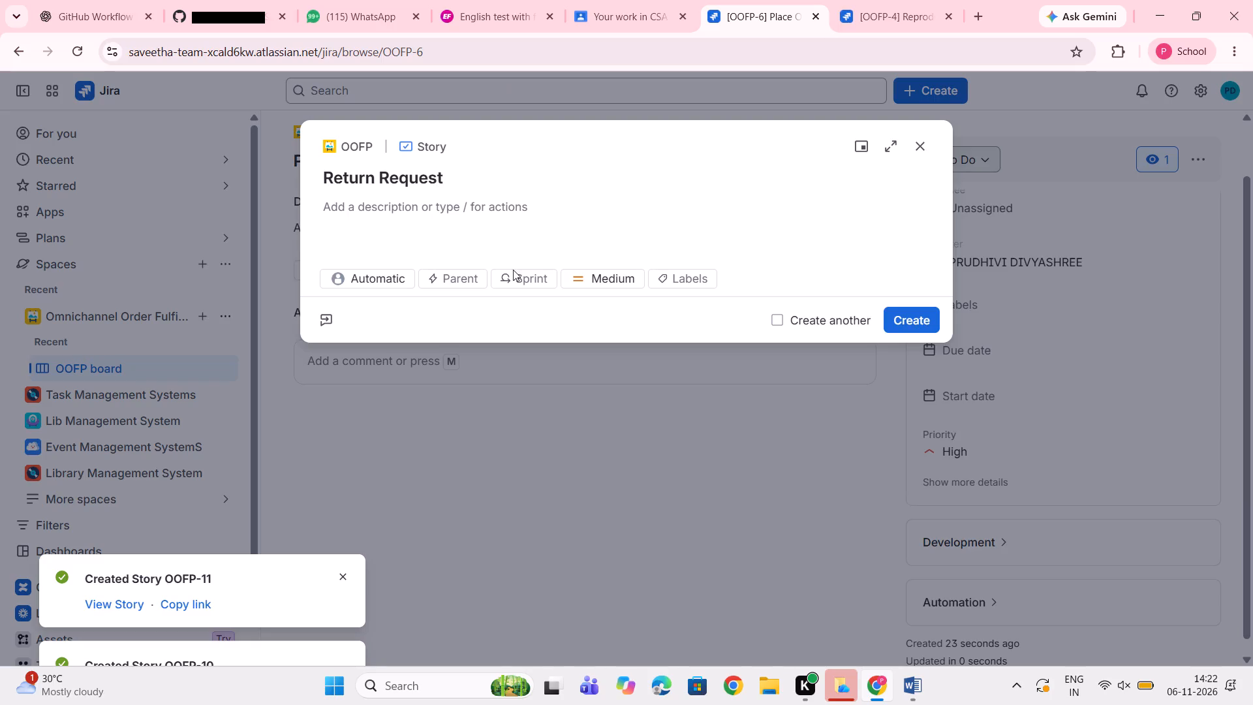
{"action": "left_click", "coordinate": [478, 273]}
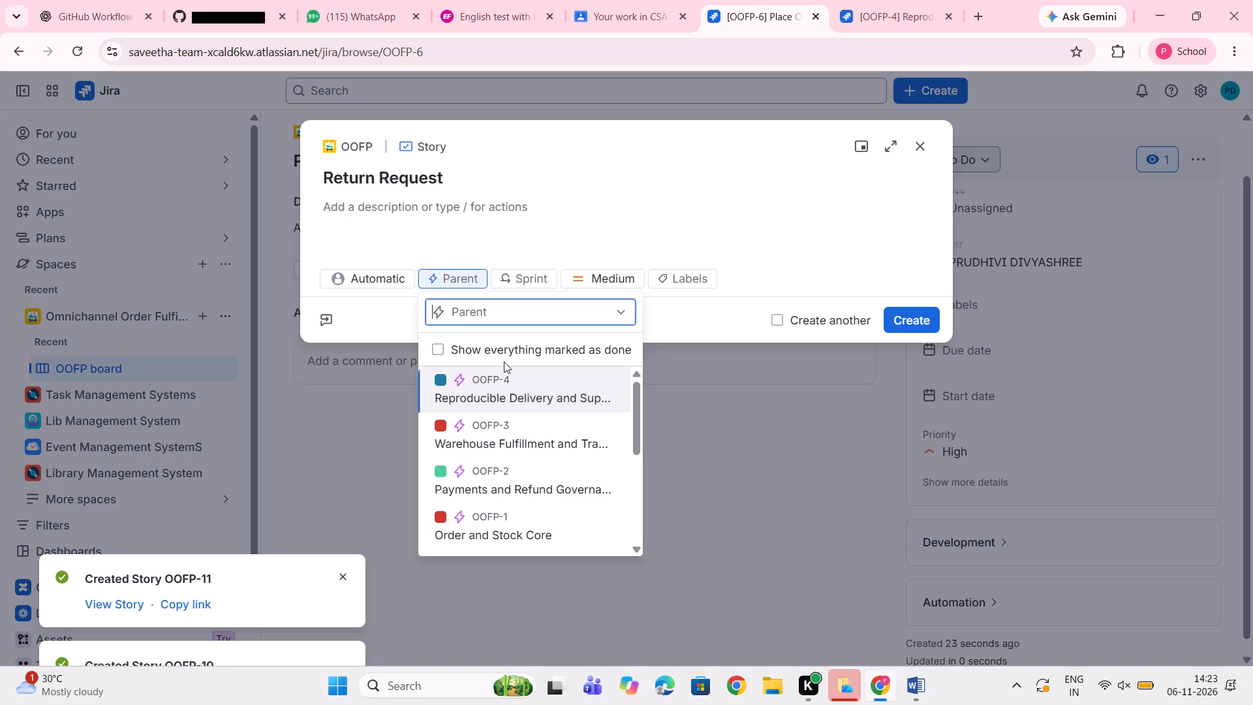
{"action": "left_click", "coordinate": [497, 473]}
{"action": "left_click", "coordinate": [618, 275]}
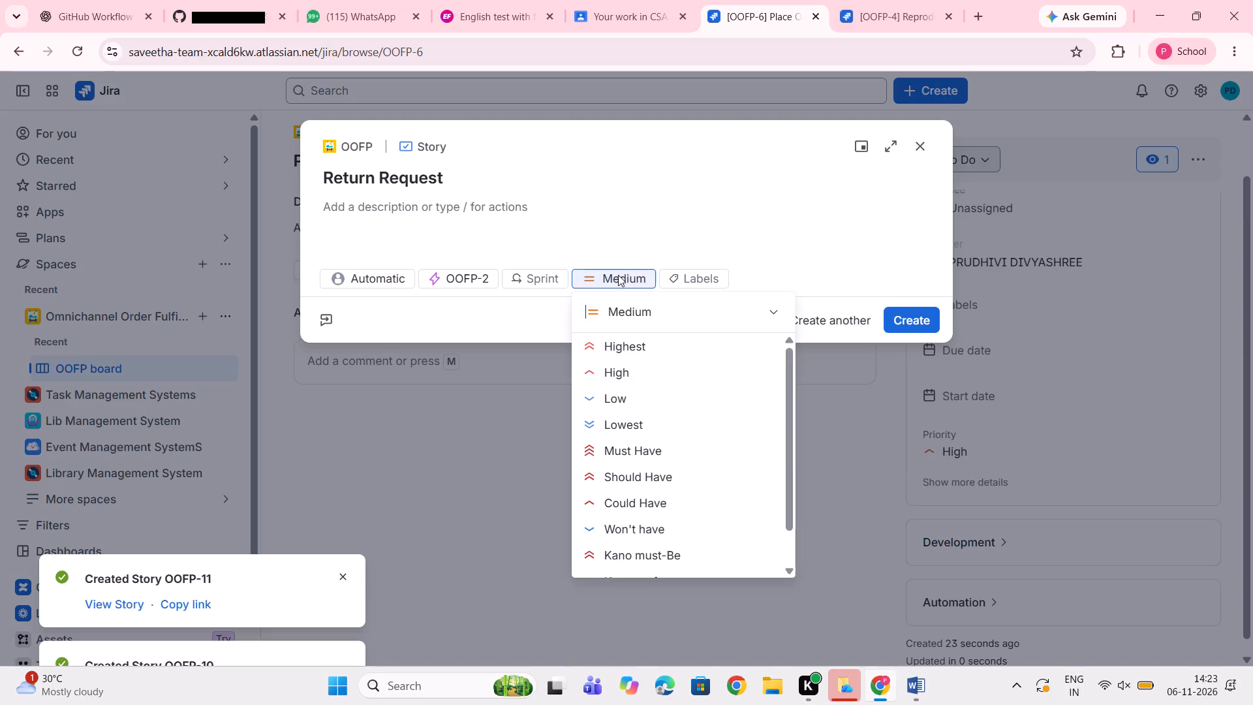
{"action": "left_click", "coordinate": [651, 377]}
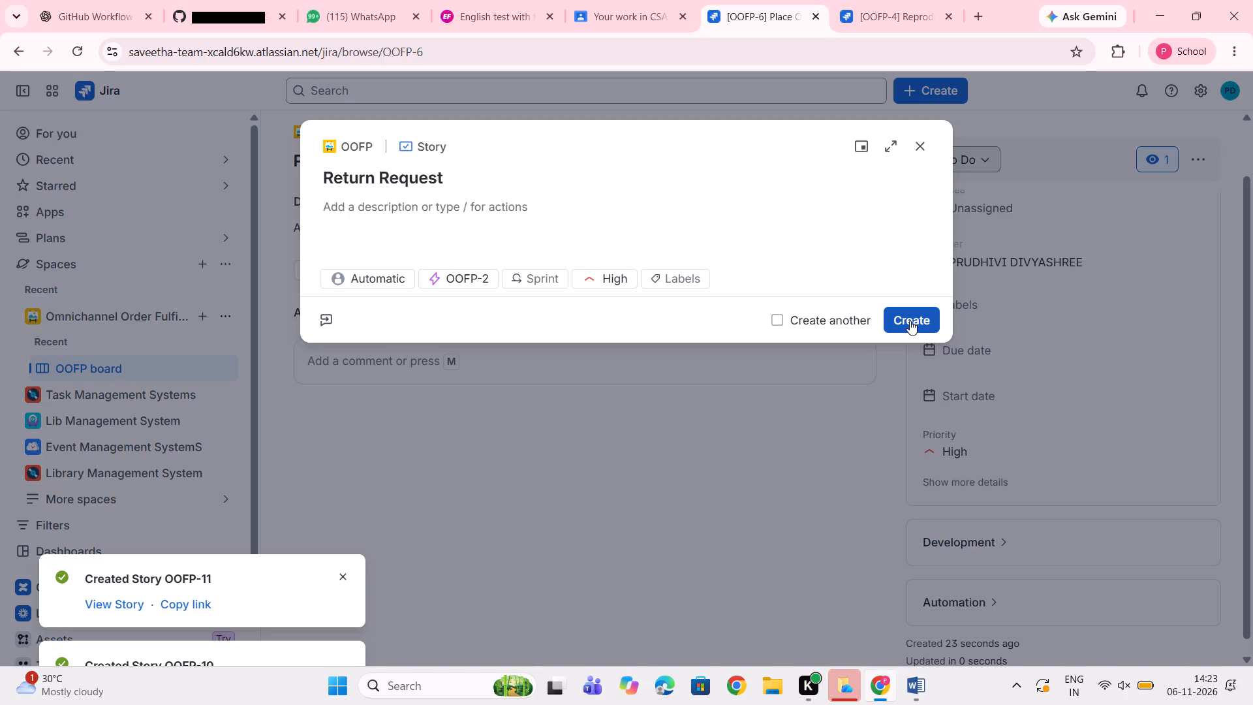
{"action": "left_click", "coordinate": [910, 321]}
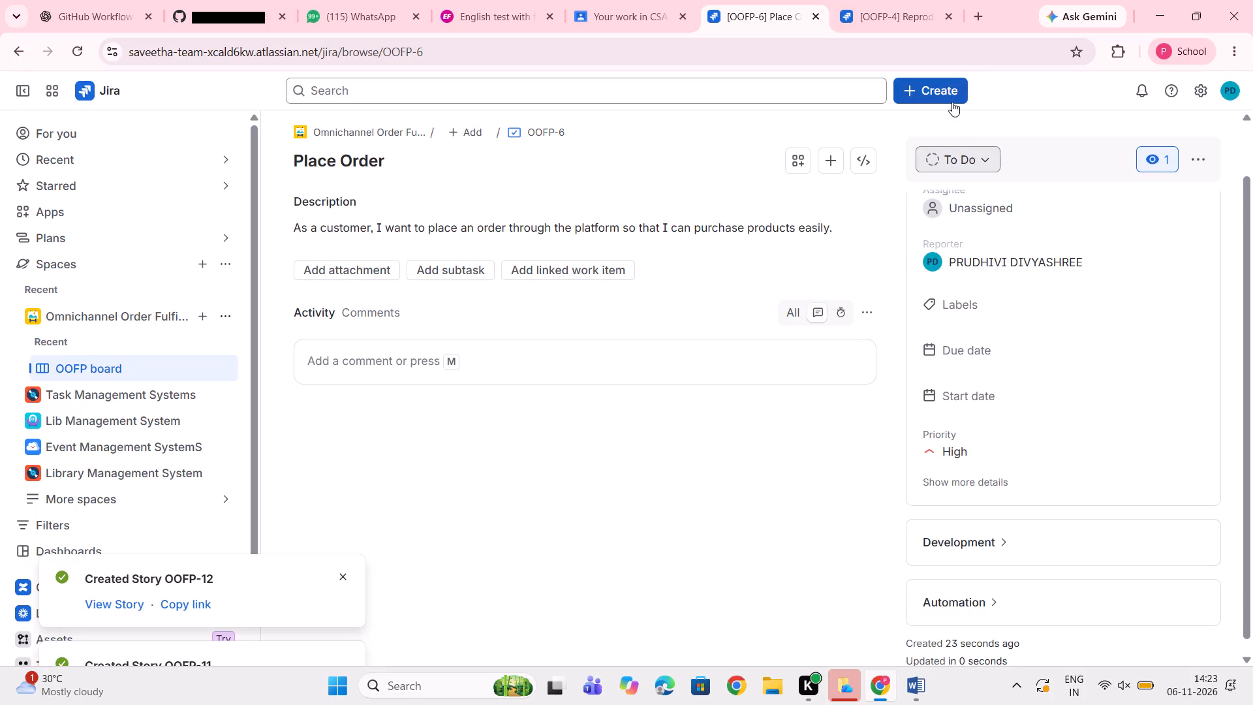
Open the OOFP board's backlog and review the listed stories with their epics and priorities.
{"action": "left_click", "coordinate": [112, 319]}
{"action": "left_click", "coordinate": [112, 319]}
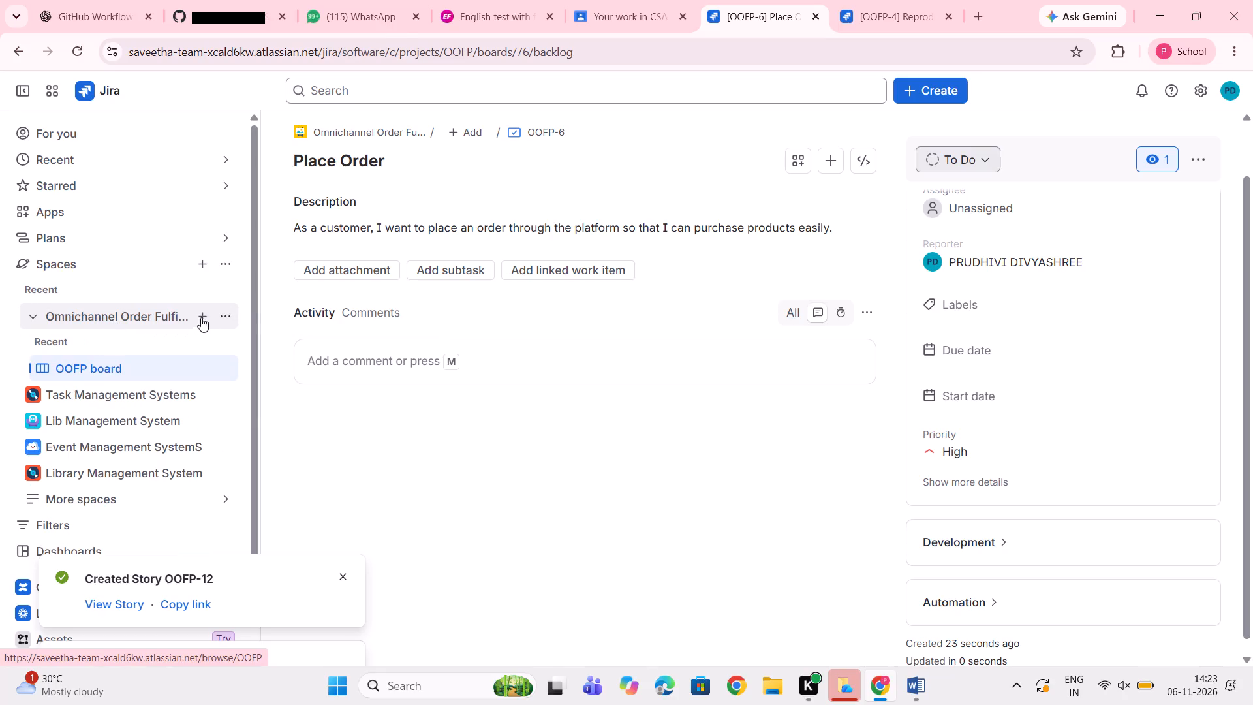
{"action": "left_click", "coordinate": [128, 364]}
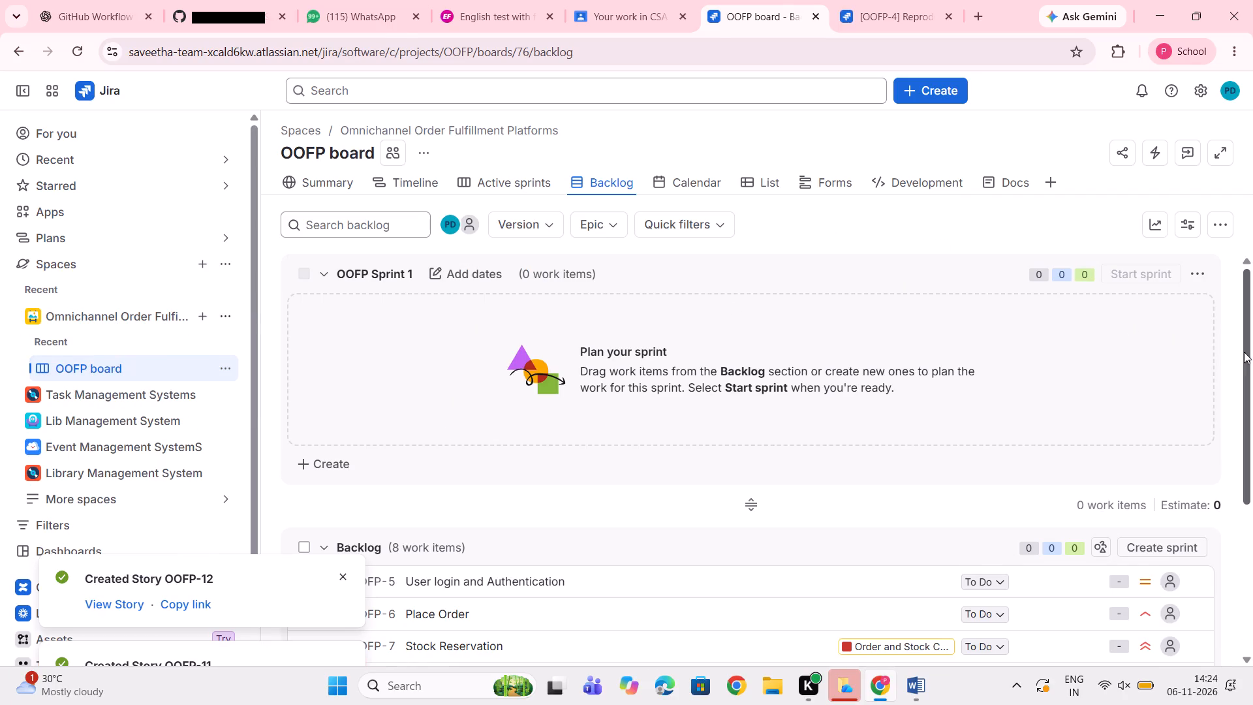
{"action": "left_click_drag", "start_coordinate": [1247, 360], "coordinate": [1249, 424]}
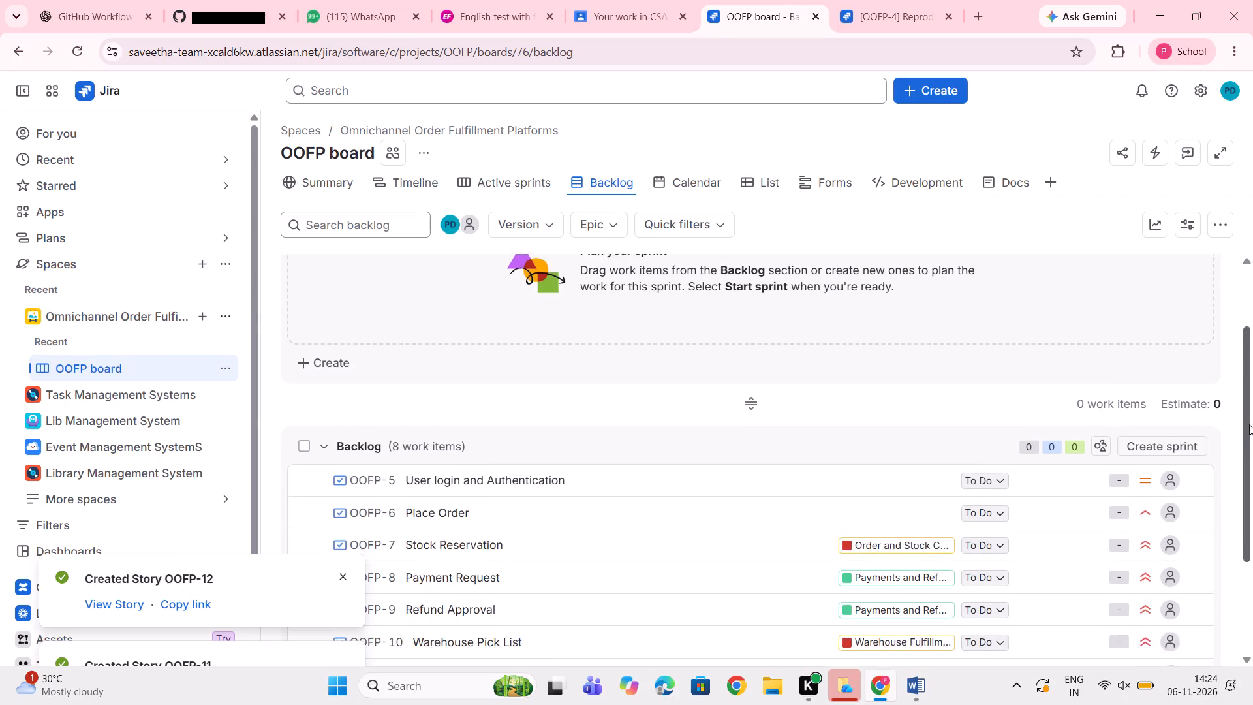
{"action": "left_click_drag", "start_coordinate": [1249, 424], "coordinate": [1244, 498]}
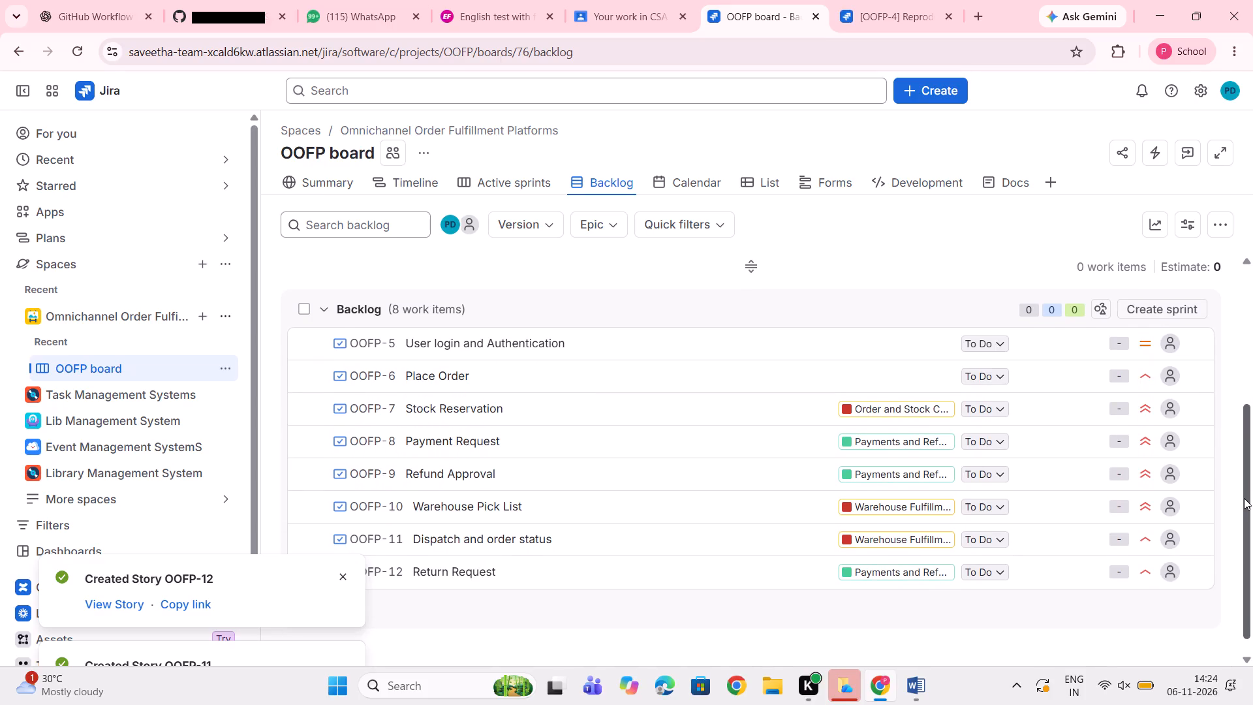
{"action": "left_click_drag", "start_coordinate": [1244, 498], "coordinate": [1252, 240]}
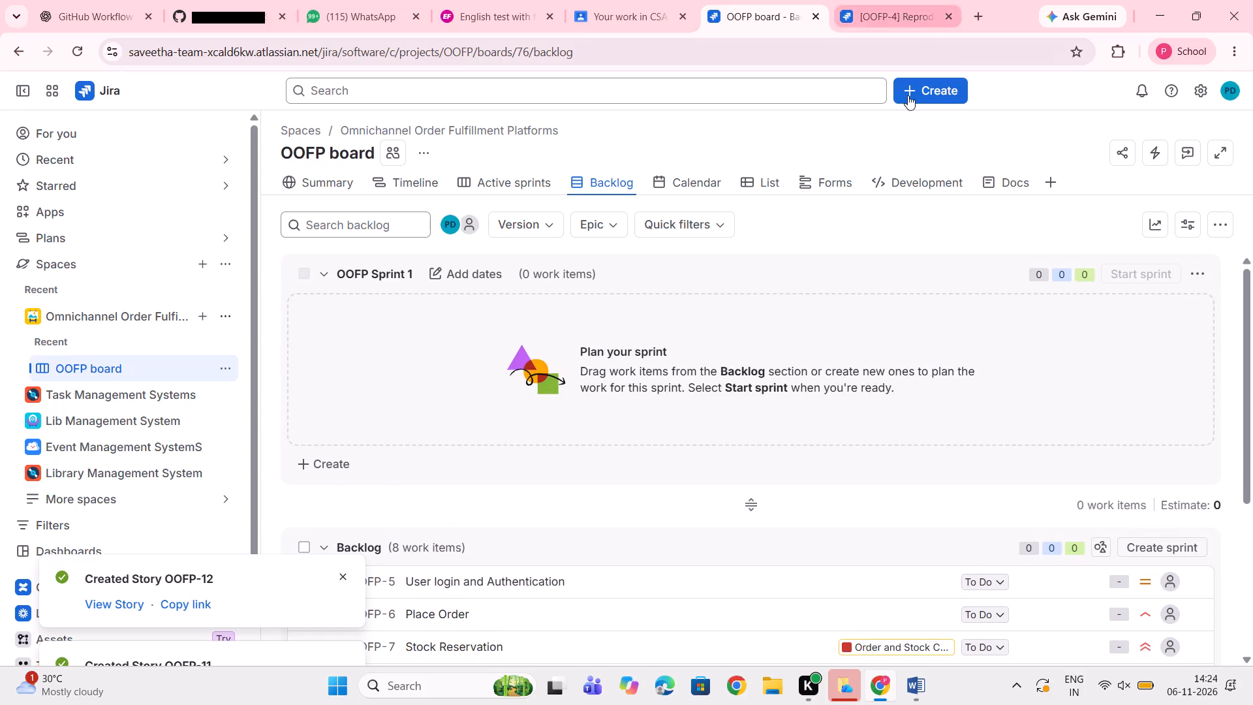
Create an OOFP story with the summary Support Order Lookup, parent OOFP-4, and High priority.
{"action": "left_click", "coordinate": [925, 89]}
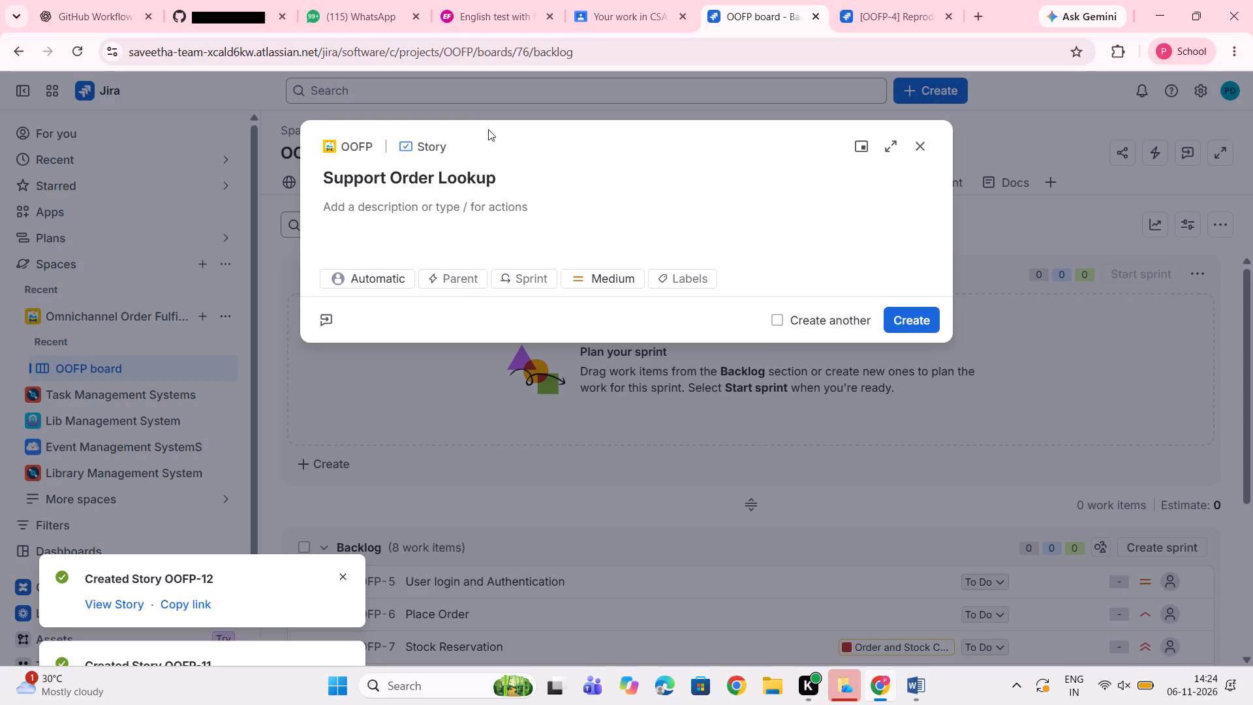
{"action": "left_click", "coordinate": [452, 284]}
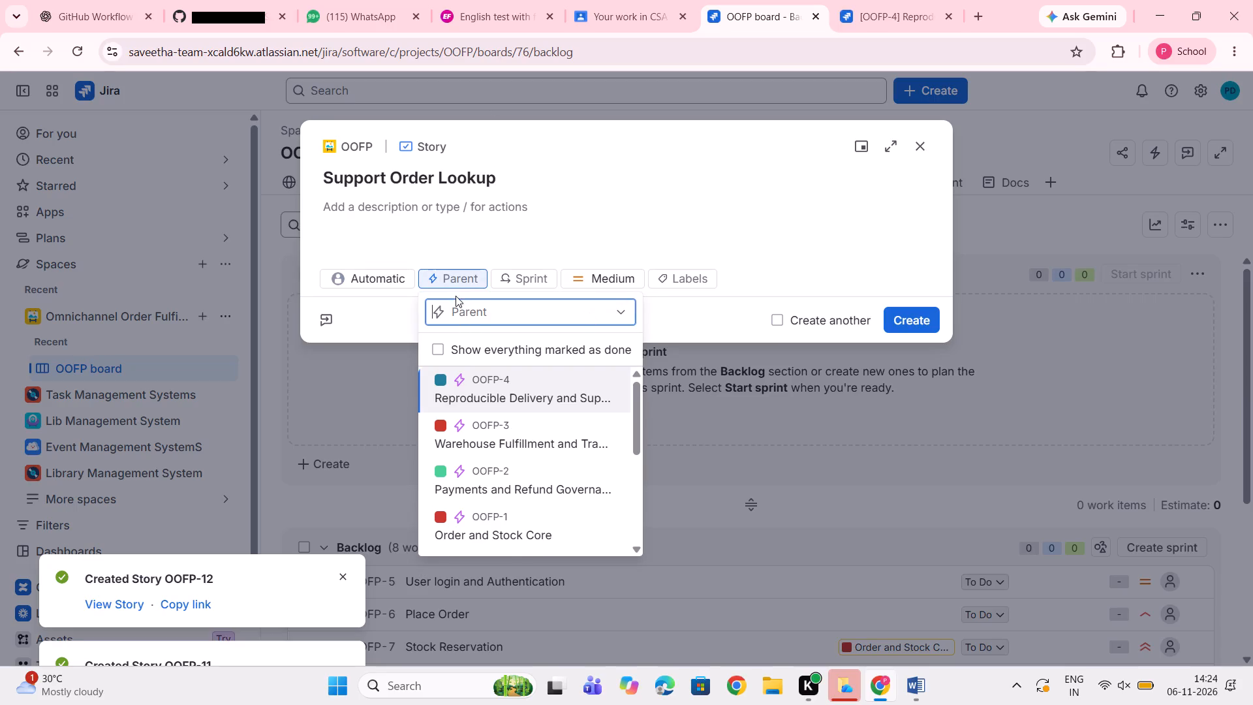
{"action": "left_click", "coordinate": [540, 378]}
{"action": "left_click", "coordinate": [620, 277]}
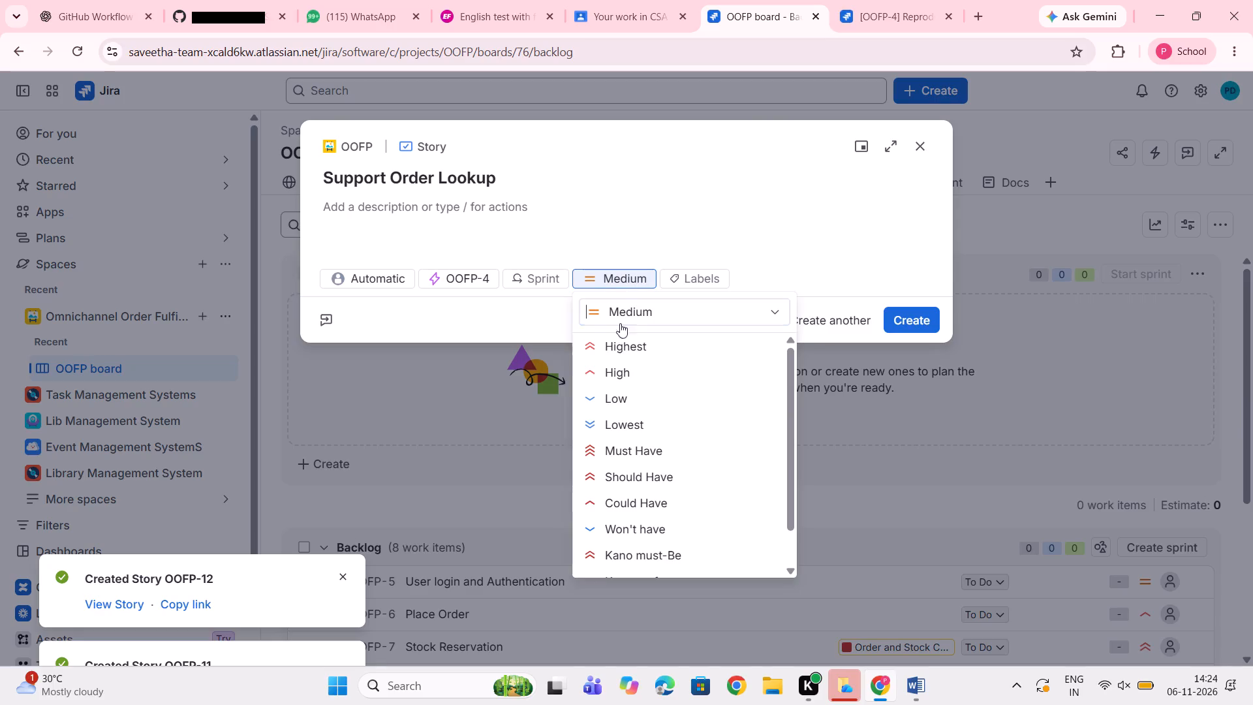
{"action": "left_click", "coordinate": [612, 375]}
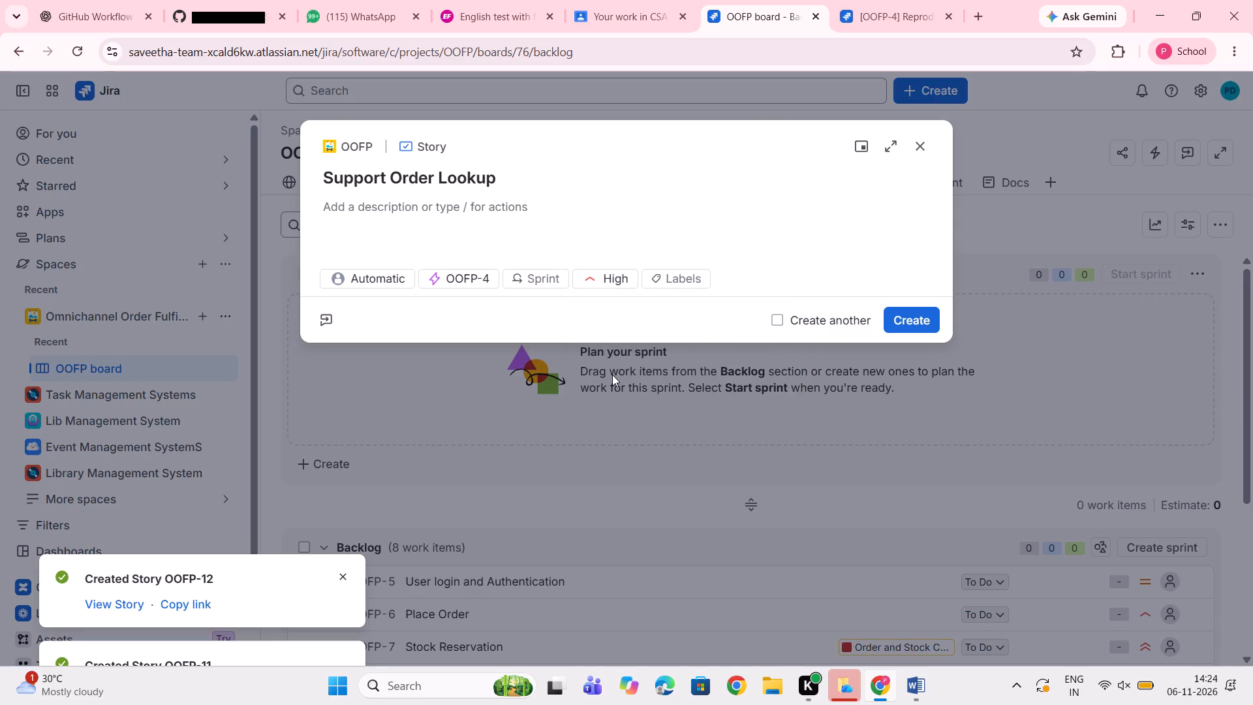
{"action": "left_click", "coordinate": [908, 324]}
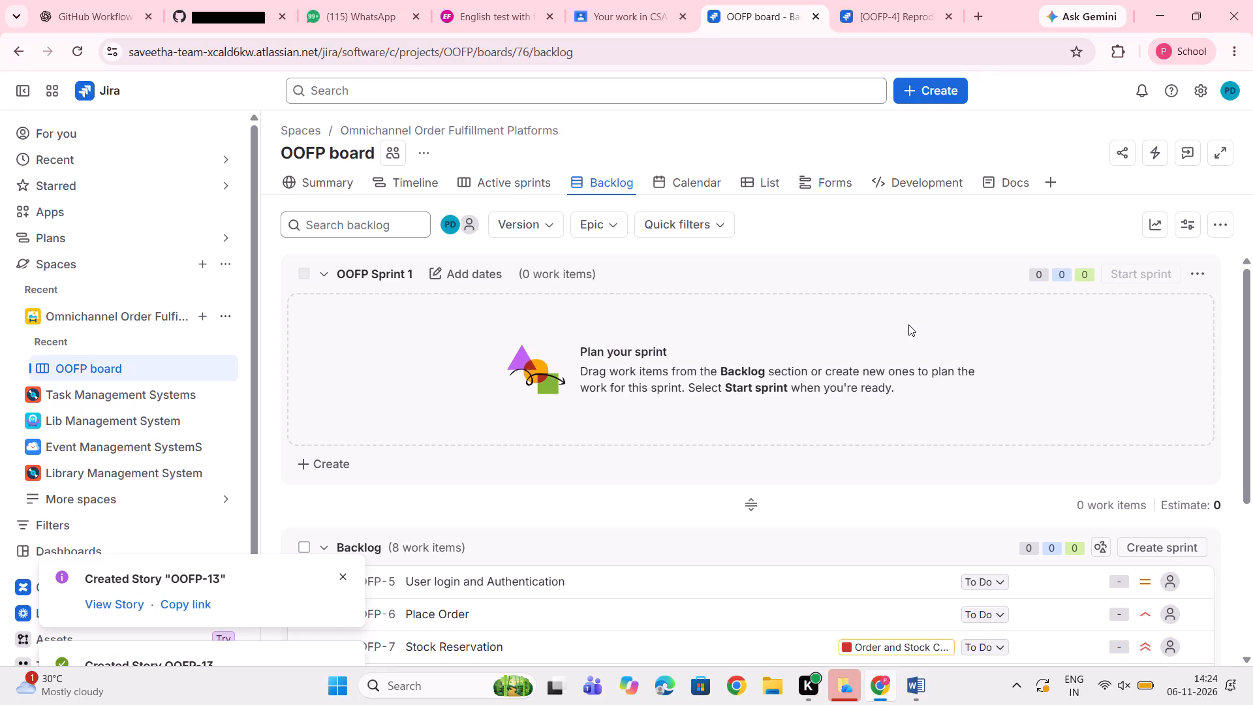
Create an OOFP story with the summary Low Stock Alert and parent OOFP-4, keeping the default Medium priority.
{"action": "left_click", "coordinate": [926, 99]}
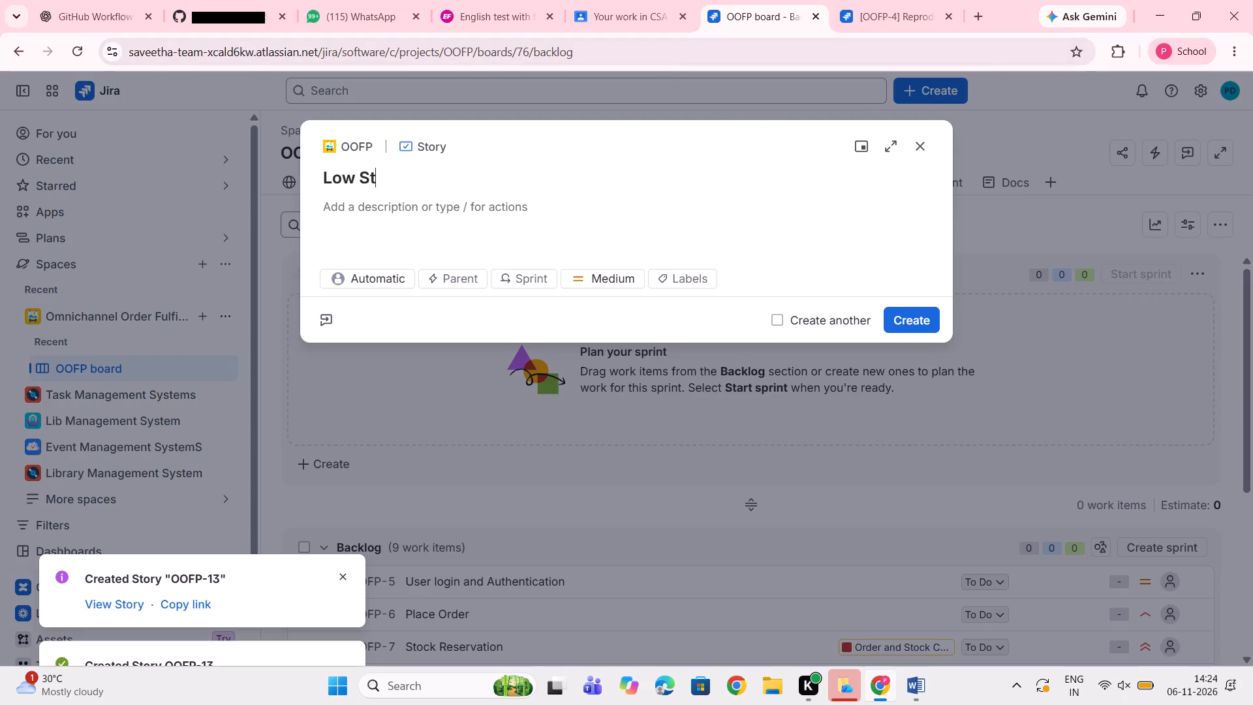
{"action": "key", "text": "BackSpace"}
{"action": "key", "text": "BackSpace"}
{"action": "key", "text": "BackSpace"}
{"action": "type", "text": "ock"}
{"action": "key", "text": "space"}
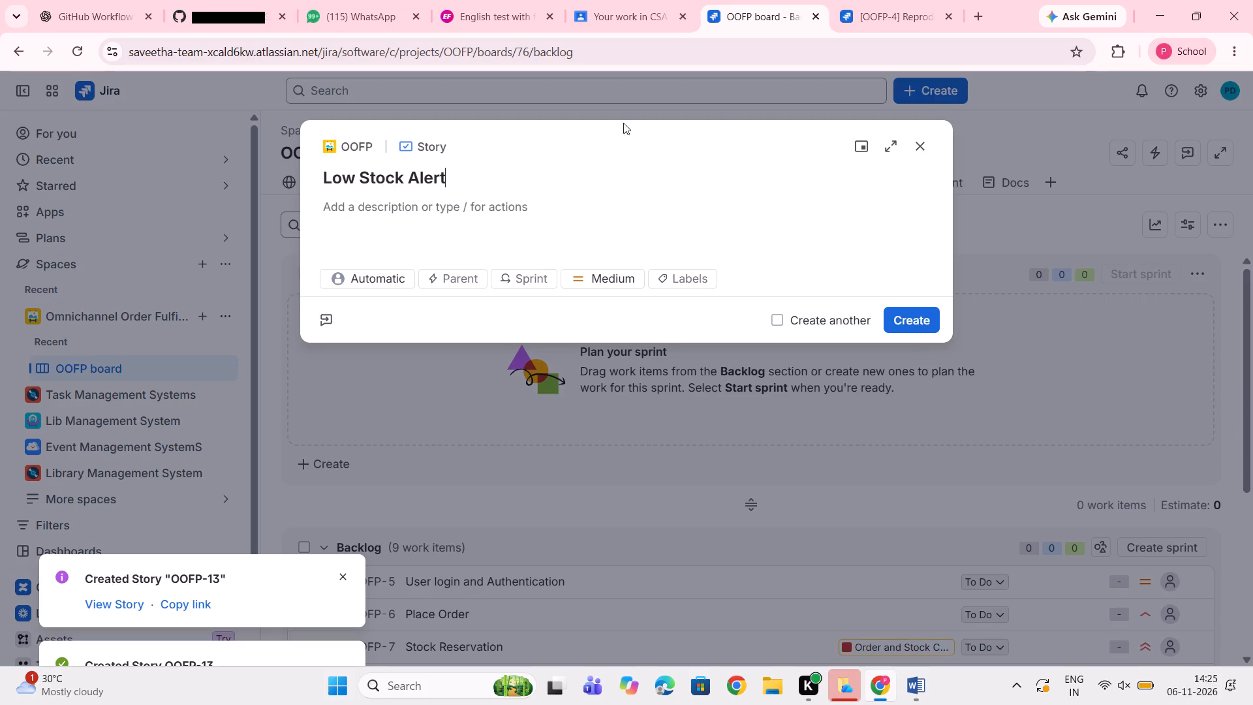
{"action": "left_click", "coordinate": [471, 280]}
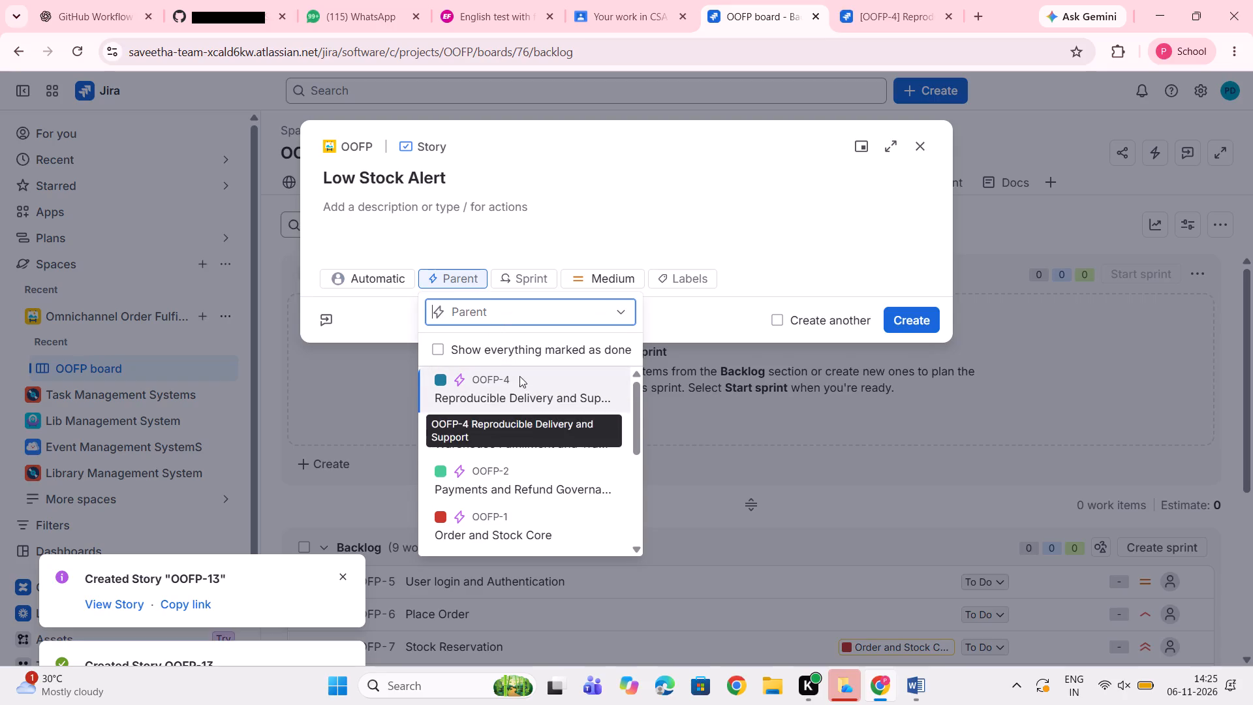
{"action": "left_click", "coordinate": [521, 381]}
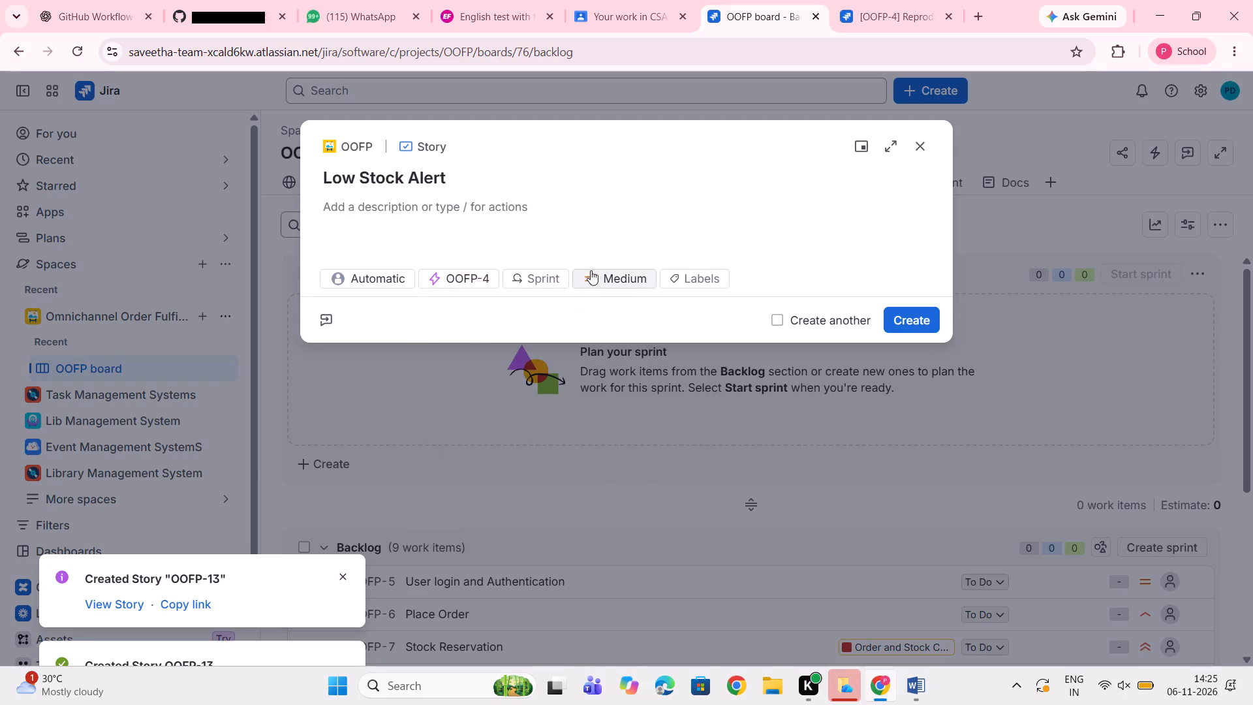
{"action": "left_click", "coordinate": [918, 317]}
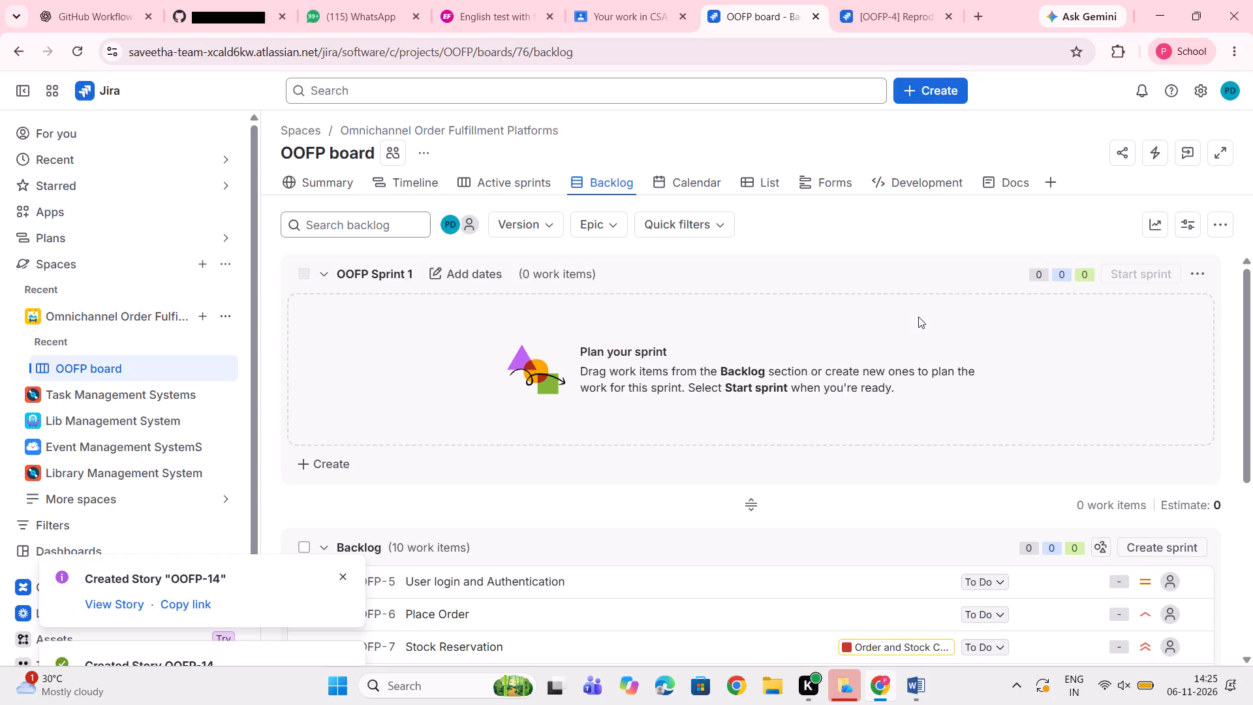
Create an OOFP story with the summary Barcode Pick Cofirmation and parent OOFP-3, keeping the default Medium priority.
{"action": "left_click", "coordinate": [916, 87]}
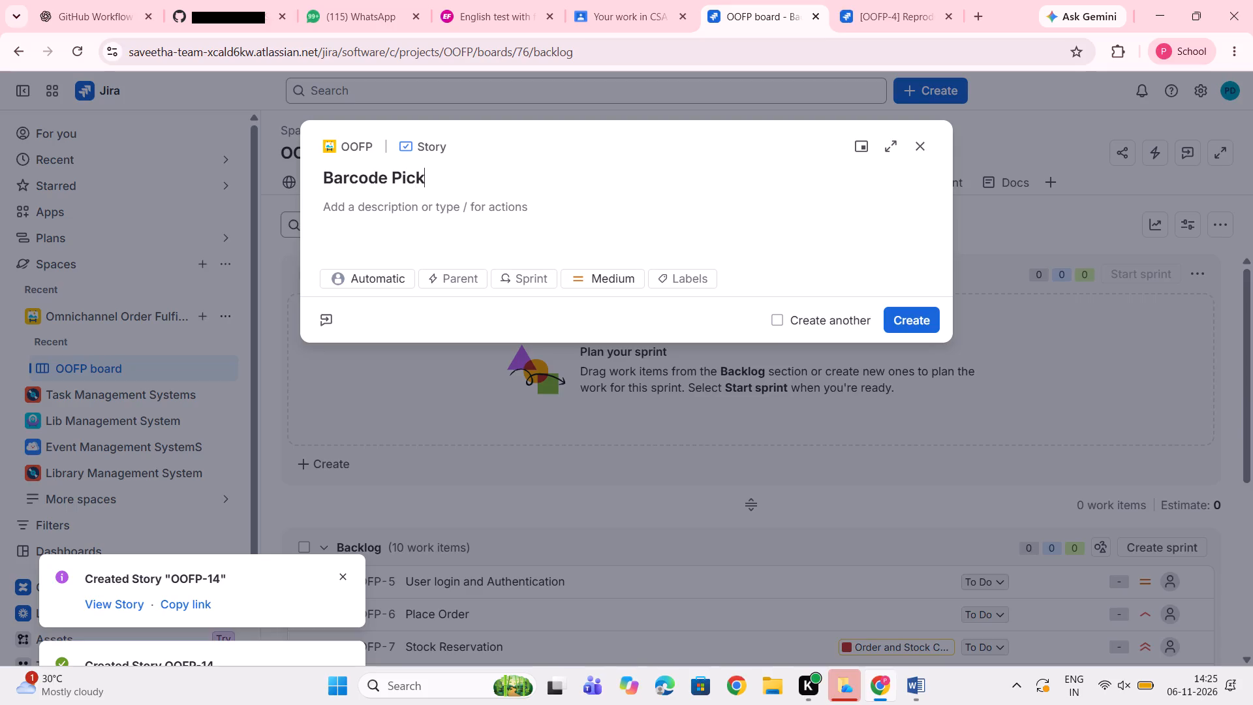
{"action": "key", "text": "BackSpace"}
{"action": "type", "text": "ck"}
{"action": "key", "text": "BackSpace"}
{"action": "key", "text": "BackSpace"}
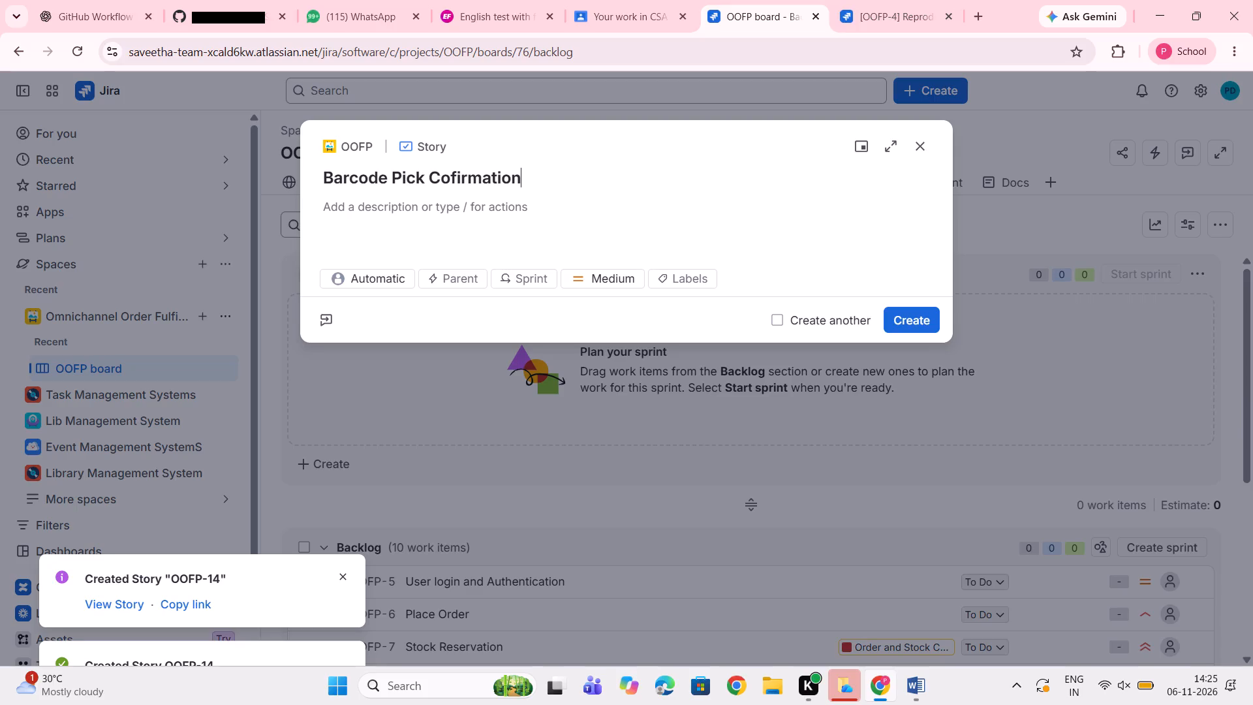
{"action": "left_click", "coordinate": [475, 275]}
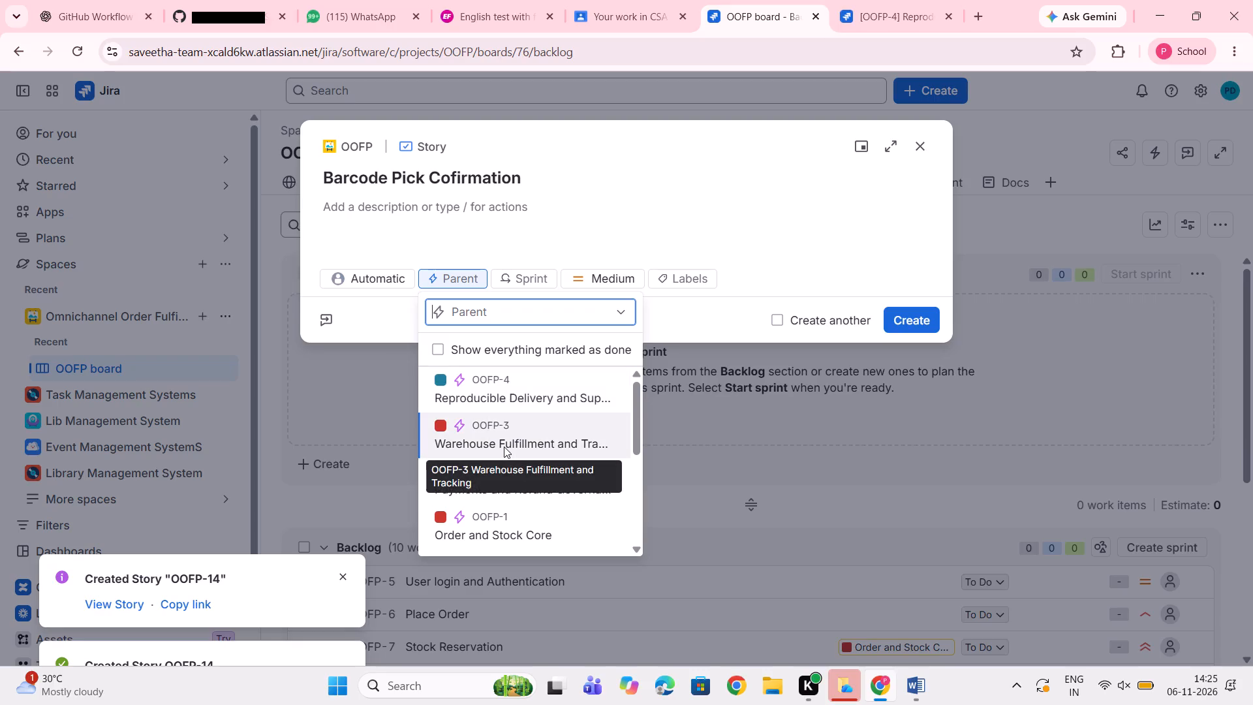
{"action": "left_click", "coordinate": [504, 446]}
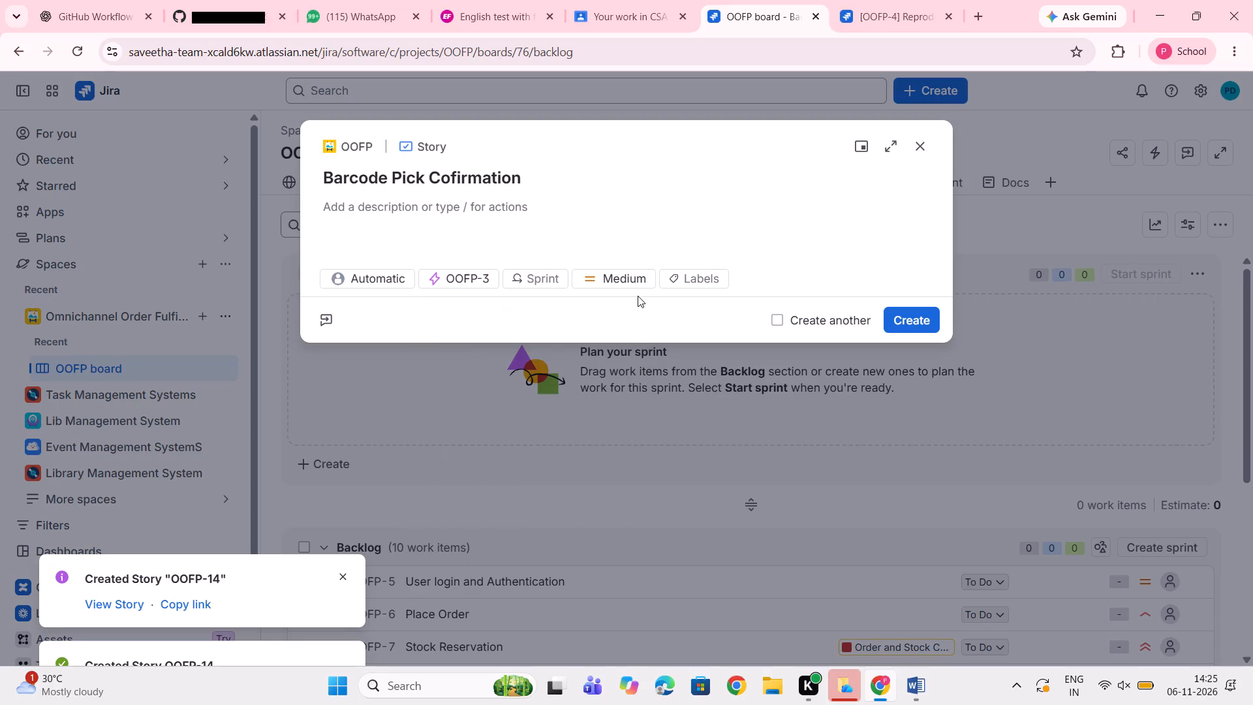
{"action": "left_click", "coordinate": [899, 312]}
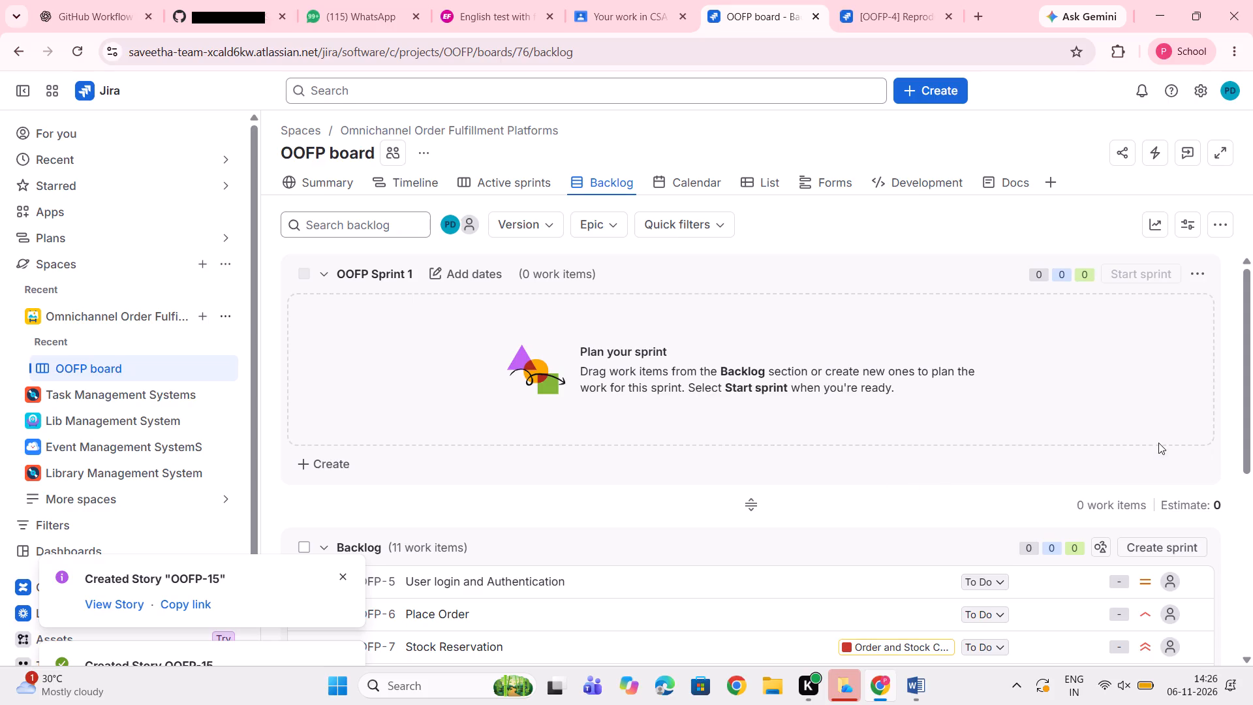
Dismiss all the stacked work item notifications that overlap the backlog's story list.
{"action": "left_click_drag", "start_coordinate": [1252, 399], "coordinate": [1252, 493]}
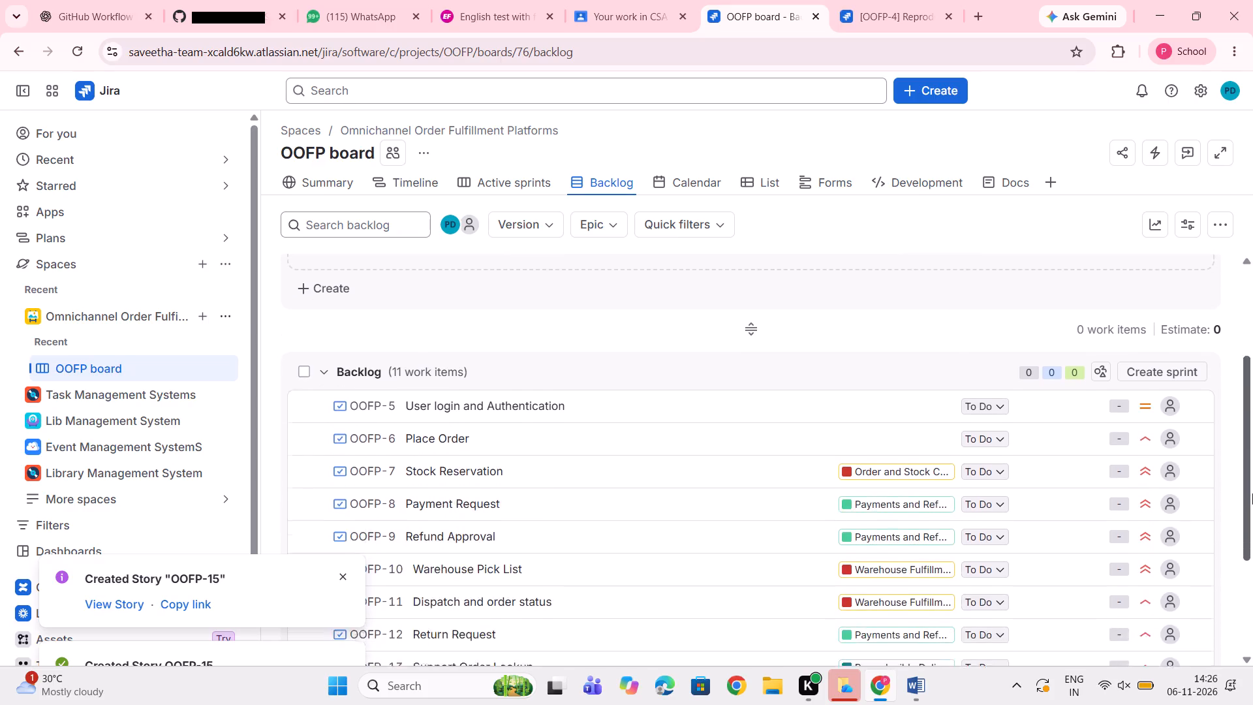
{"action": "left_click_drag", "start_coordinate": [1252, 493], "coordinate": [1249, 531]}
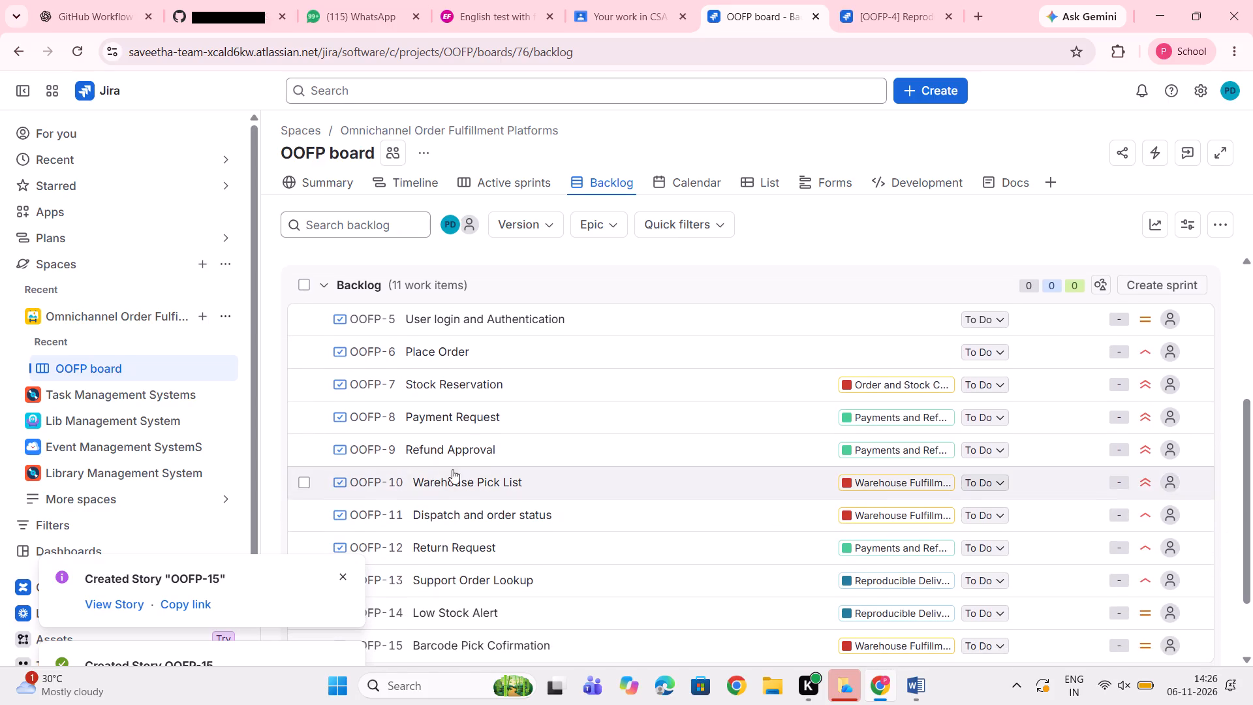
{"action": "left_click", "coordinate": [344, 577]}
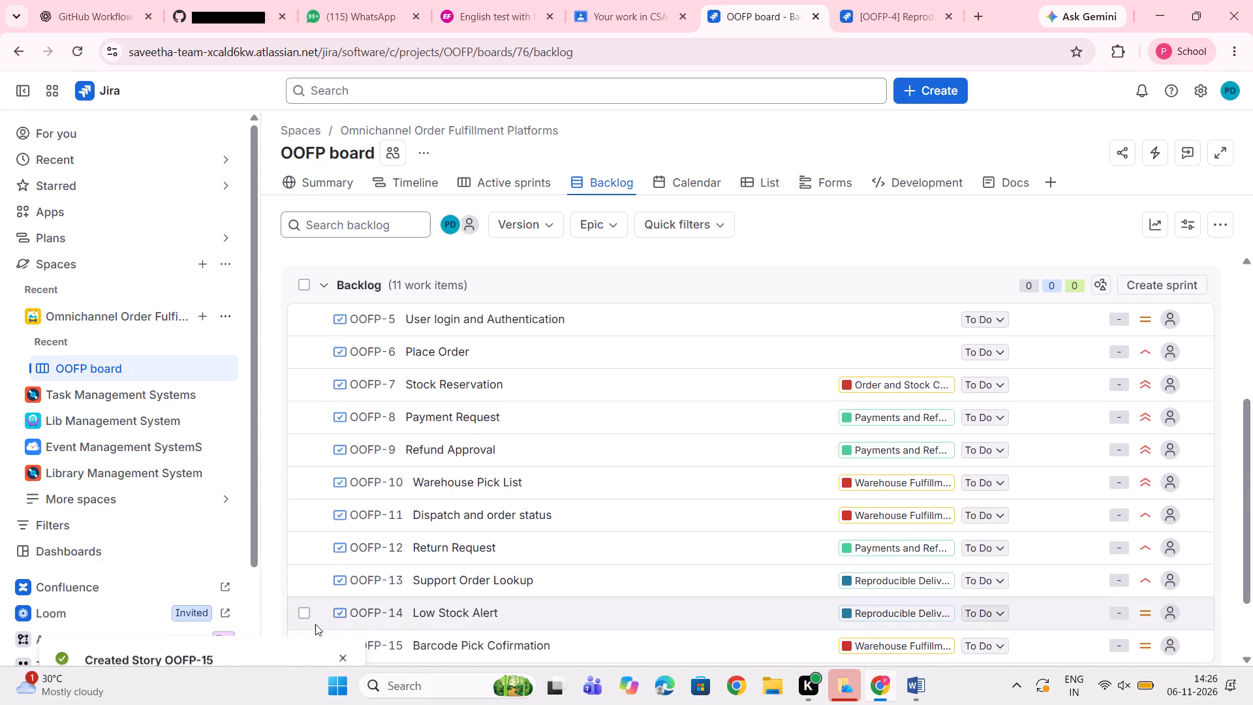
{"action": "left_click", "coordinate": [345, 576]}
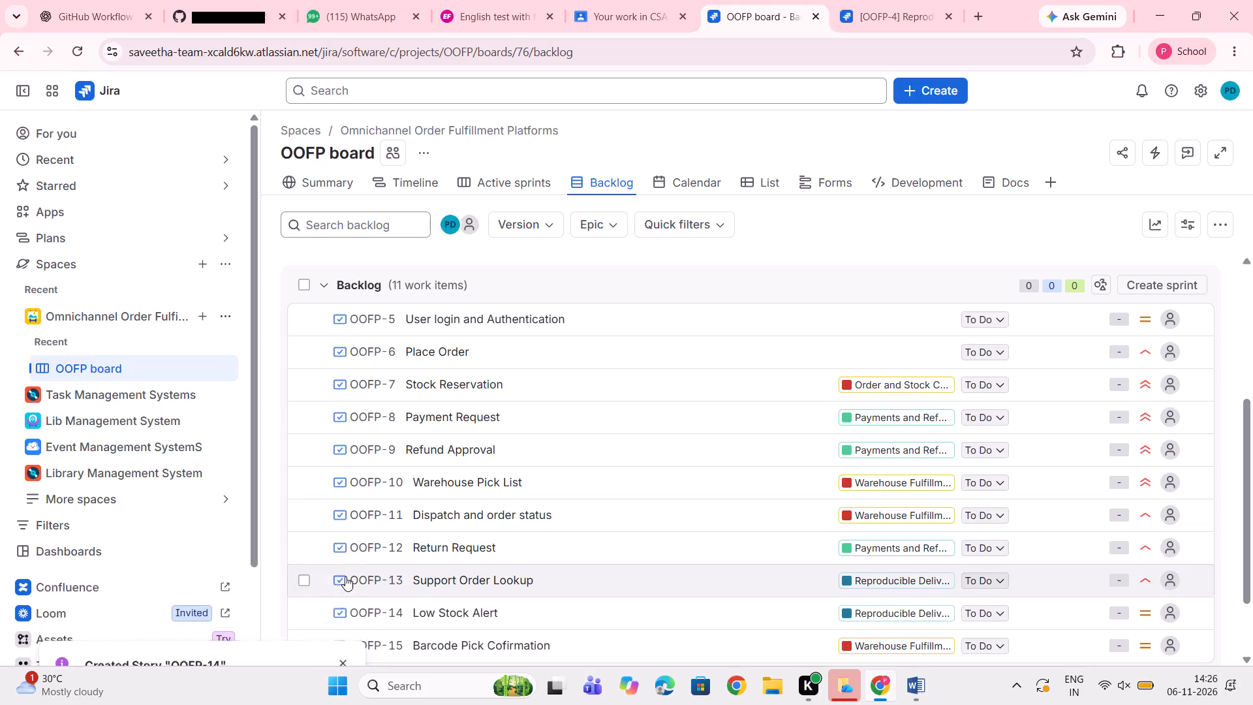
{"action": "left_click", "coordinate": [345, 576]}
{"action": "left_click", "coordinate": [345, 576]}
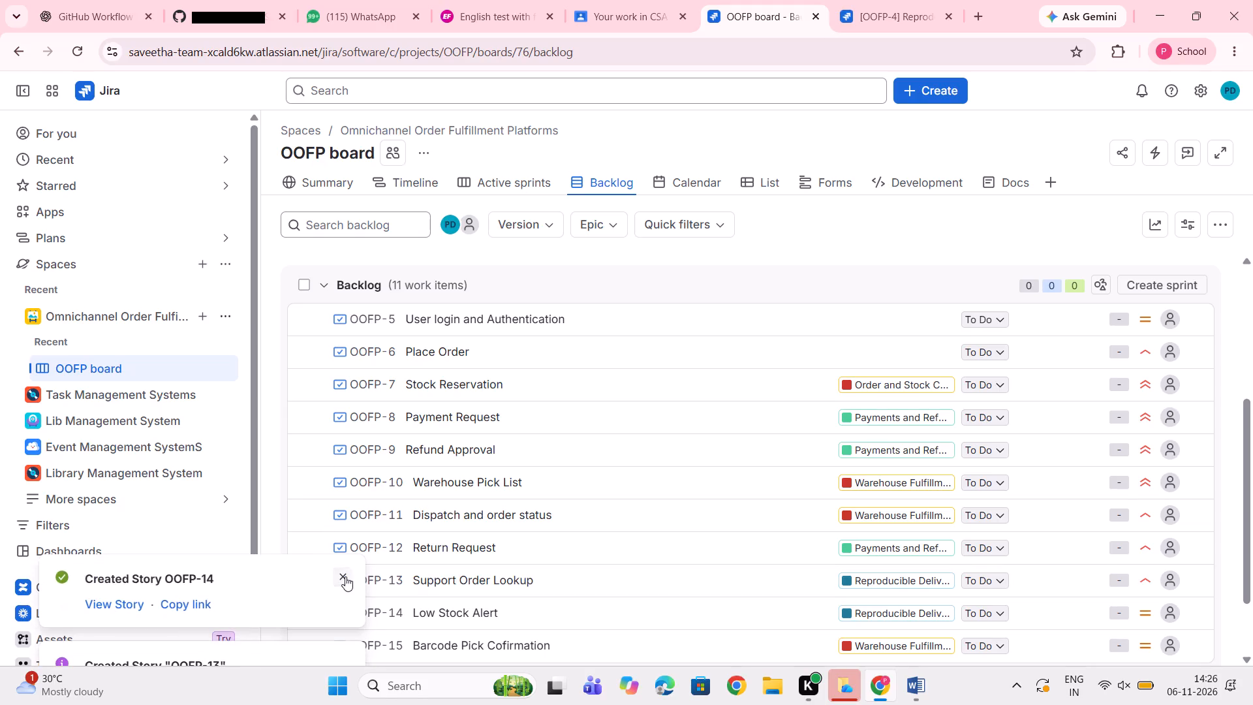
{"action": "left_click", "coordinate": [345, 576]}
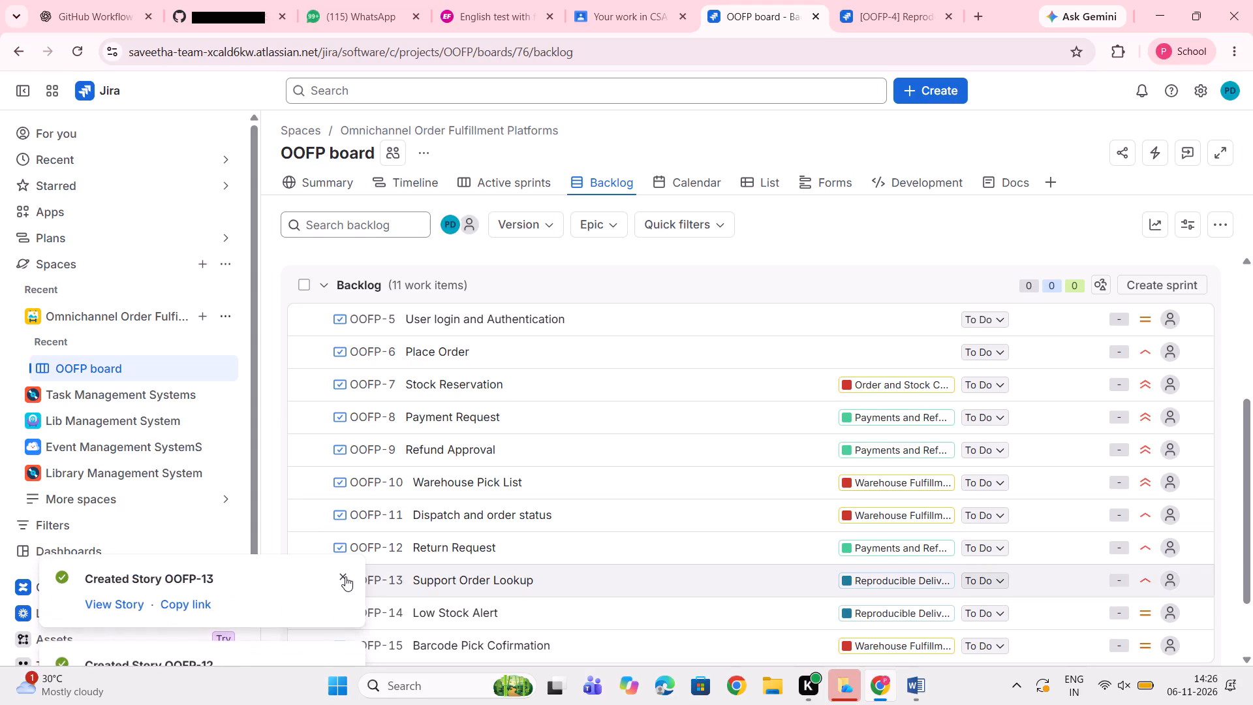
{"action": "left_click", "coordinate": [343, 576]}
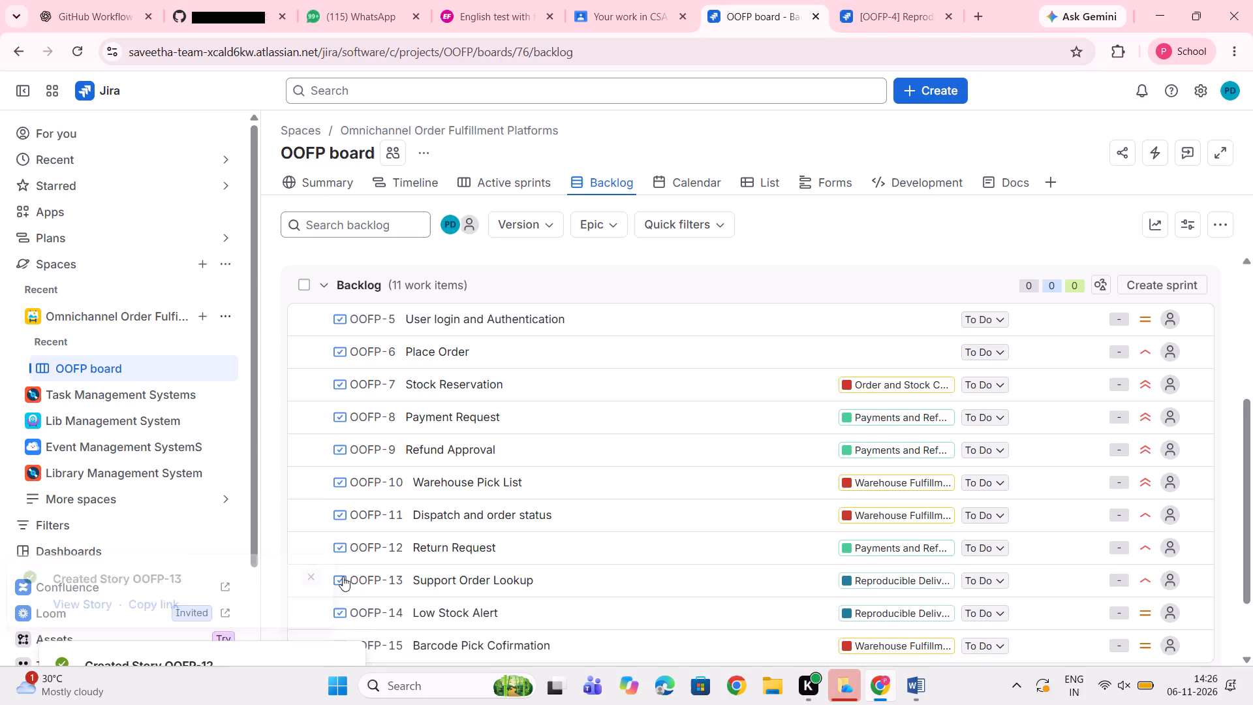
{"action": "left_click", "coordinate": [343, 576]}
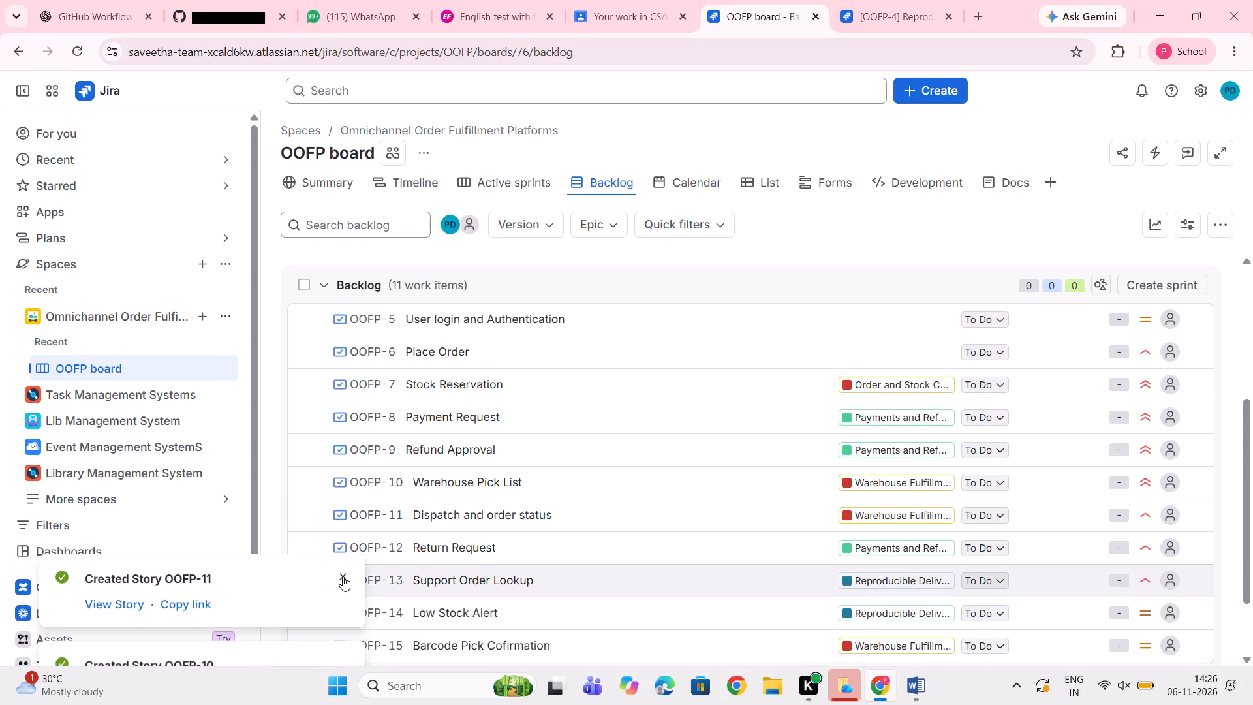
{"action": "left_click", "coordinate": [343, 576]}
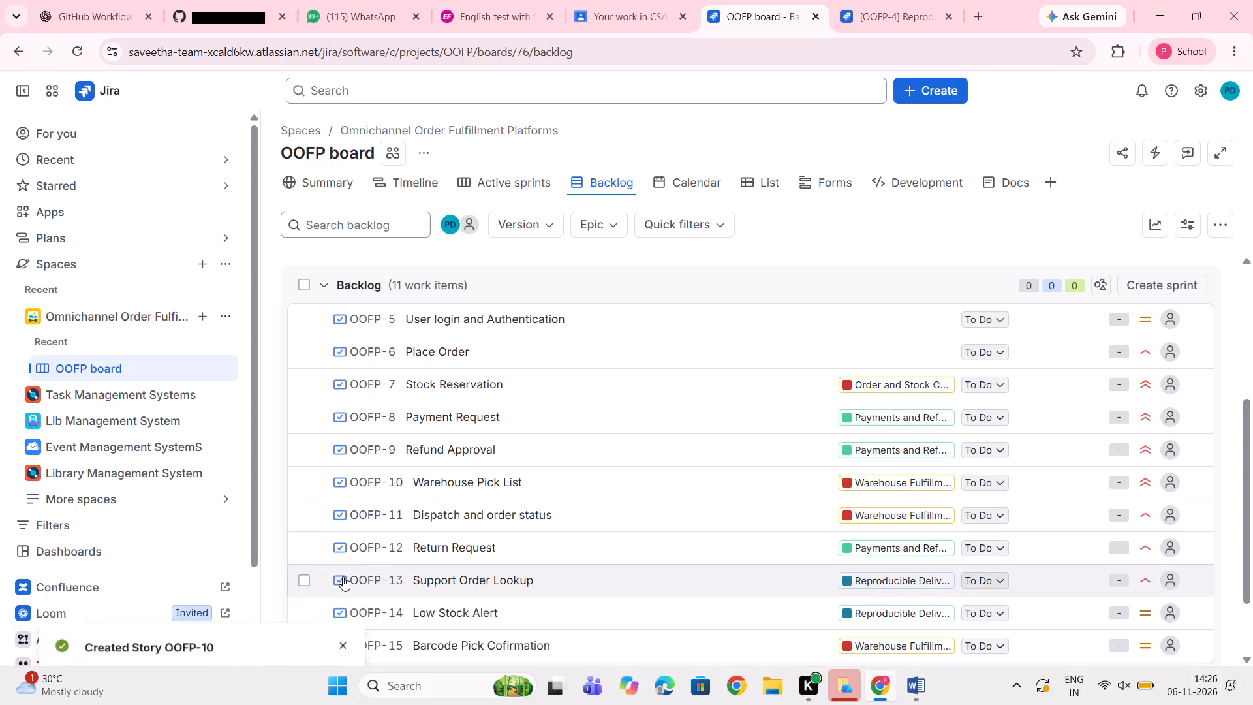
{"action": "left_click", "coordinate": [343, 576]}
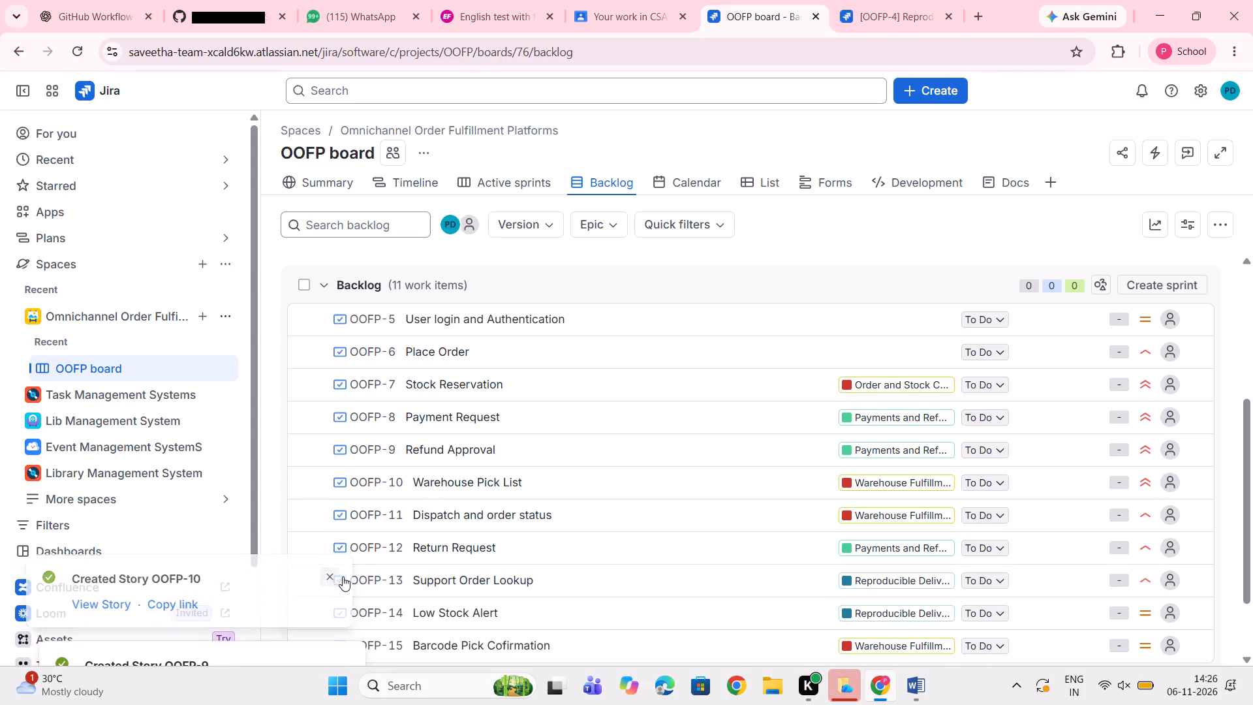
{"action": "left_click", "coordinate": [343, 576]}
{"action": "left_click", "coordinate": [343, 576]}
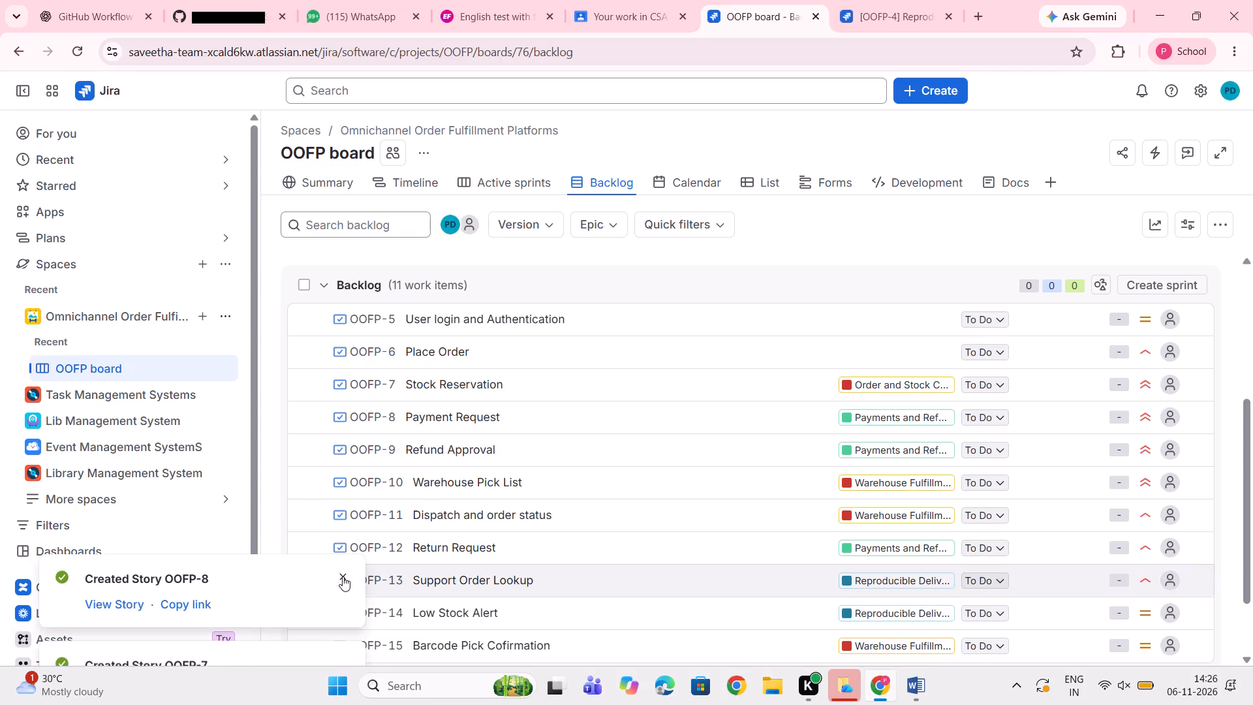
{"action": "left_click", "coordinate": [343, 576]}
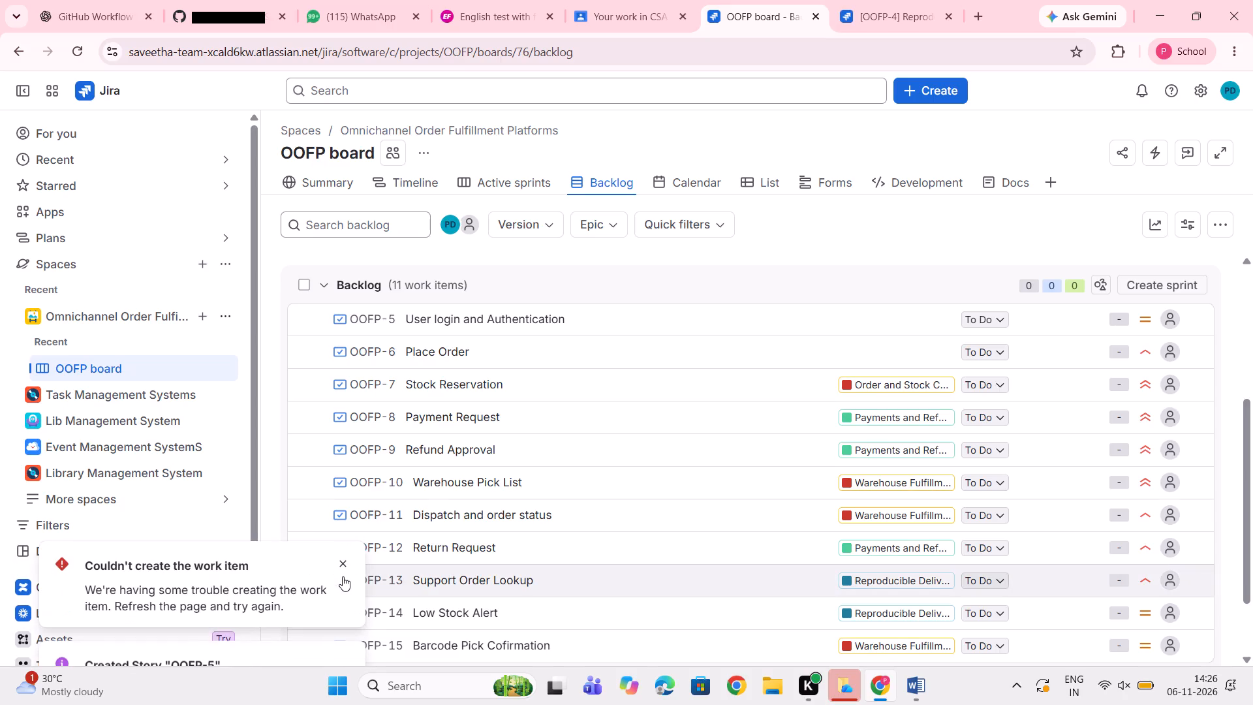
{"action": "left_click", "coordinate": [343, 576]}
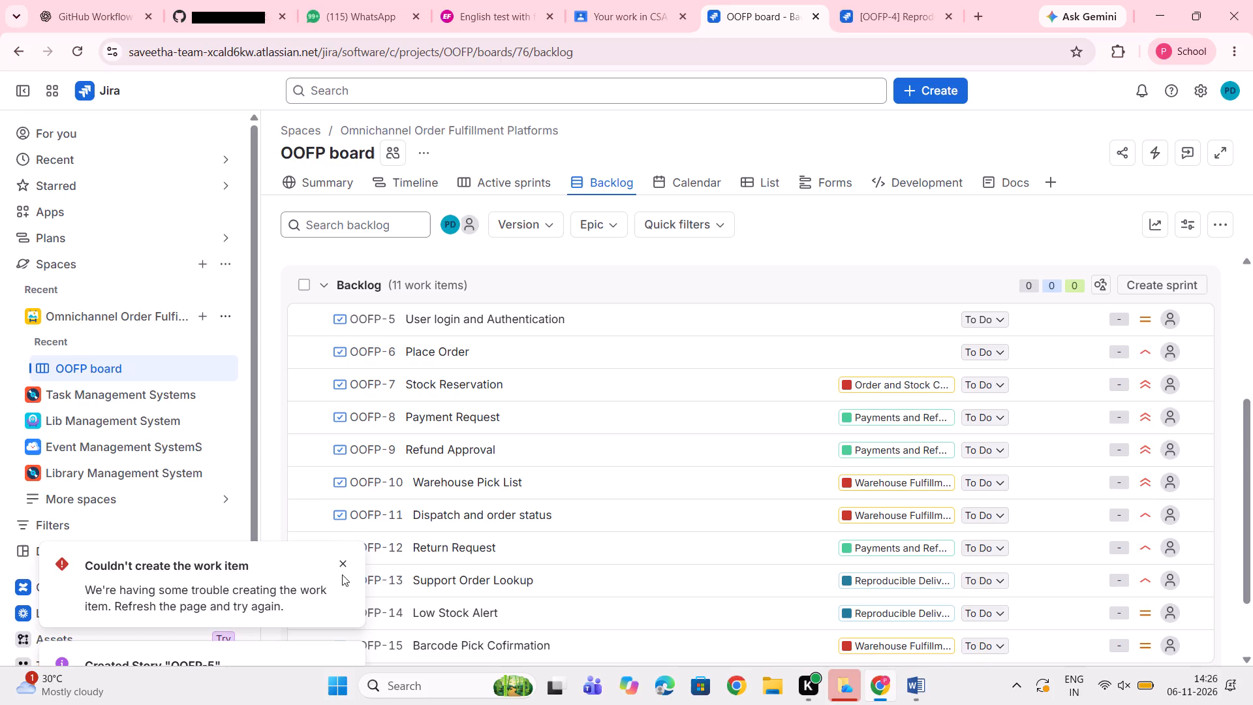
{"action": "left_click", "coordinate": [341, 563]}
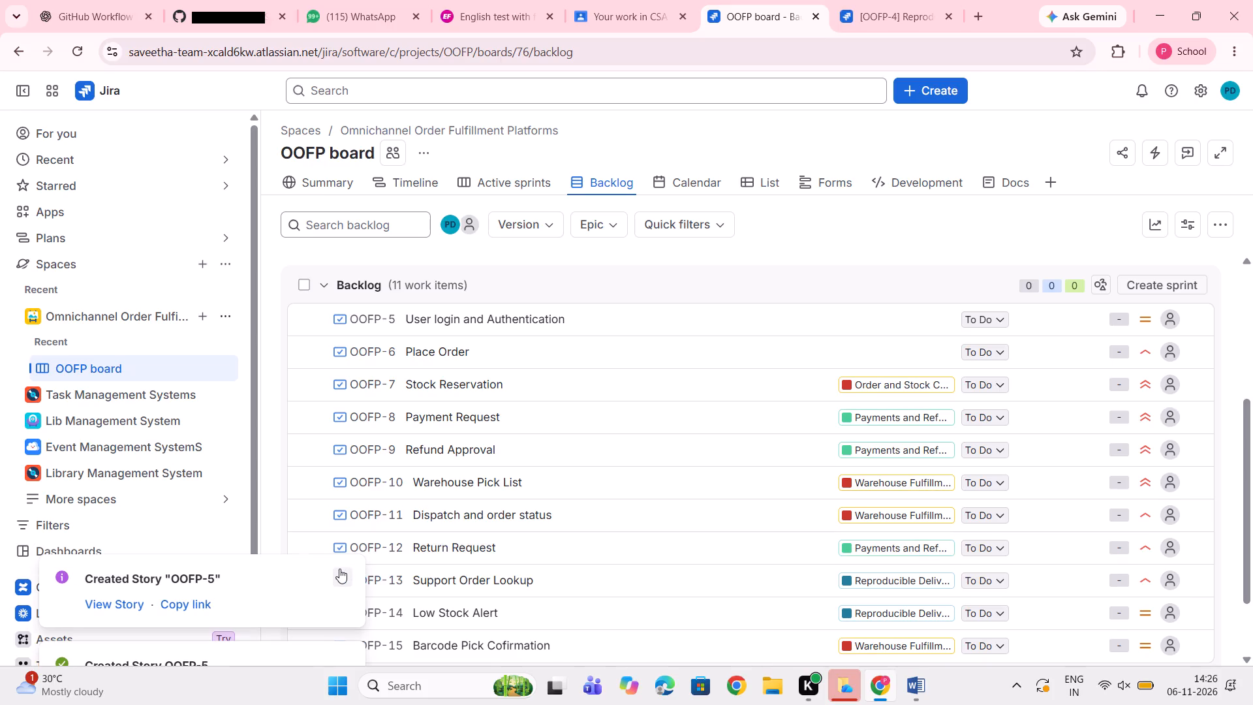
{"action": "left_click", "coordinate": [339, 572]}
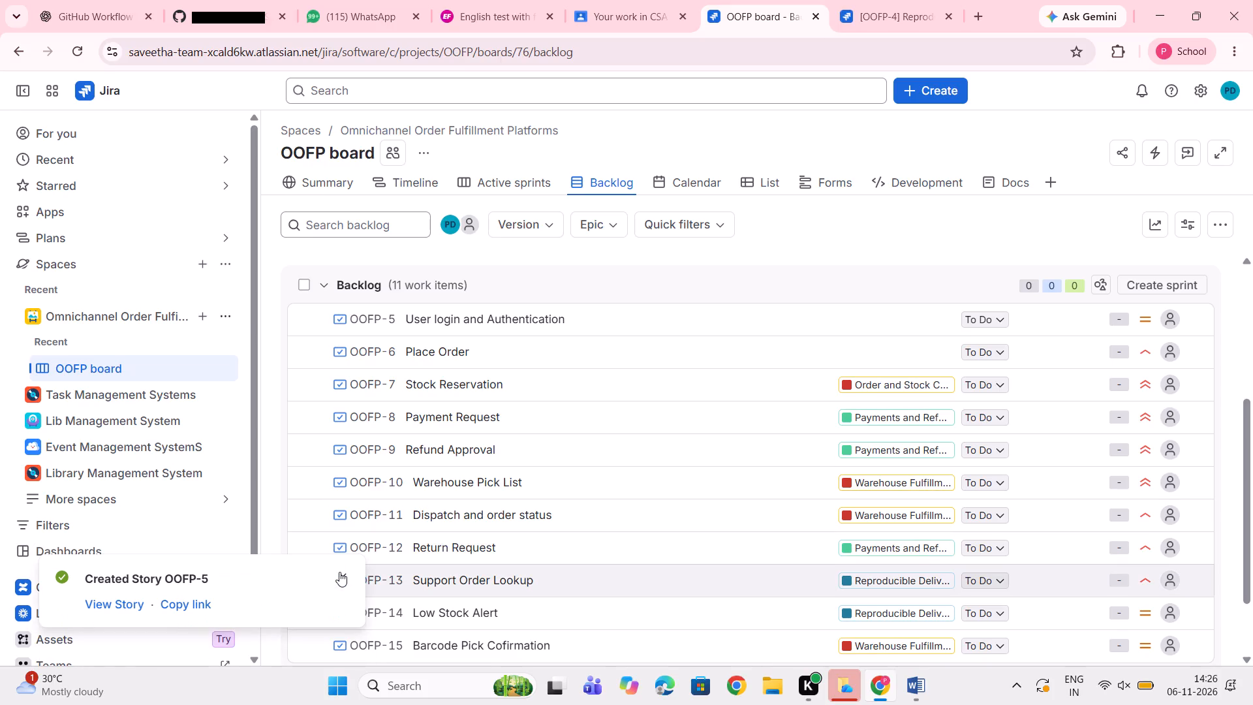
{"action": "left_click", "coordinate": [339, 577]}
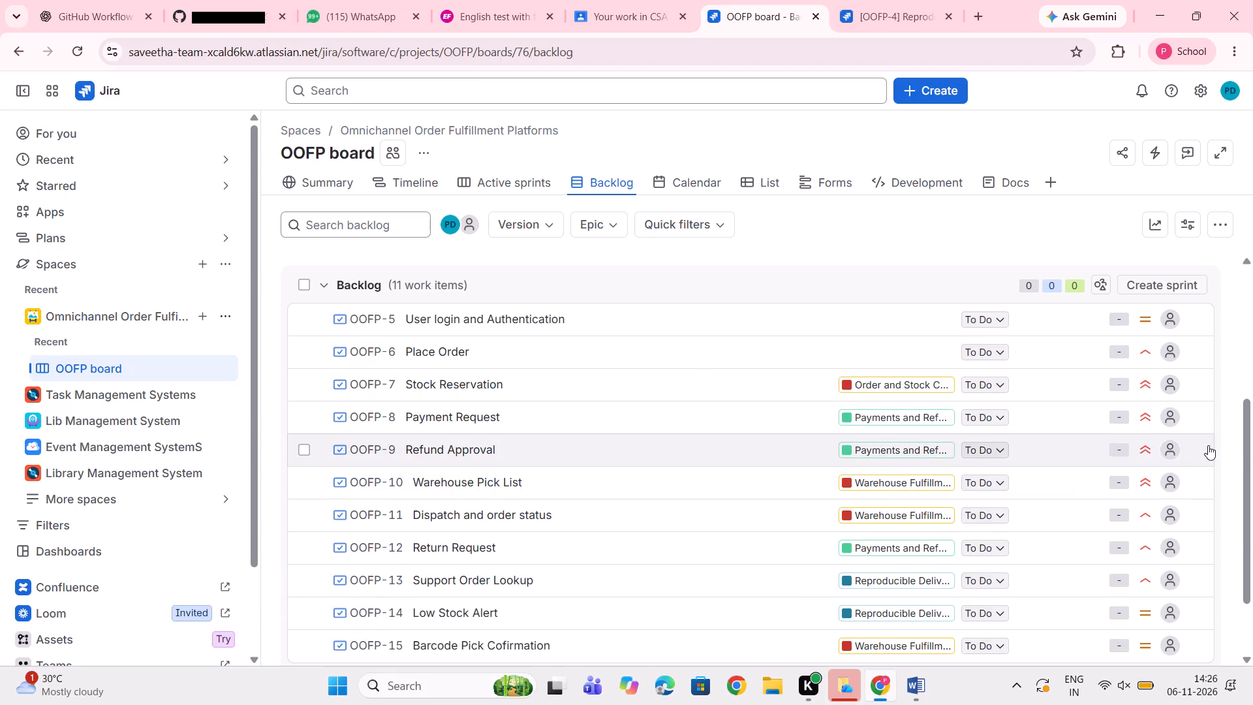
Open the epic selection for the OOFP-5 User login and Authentication story in the backlog.
{"action": "left_click_drag", "start_coordinate": [1244, 445], "coordinate": [1247, 476]}
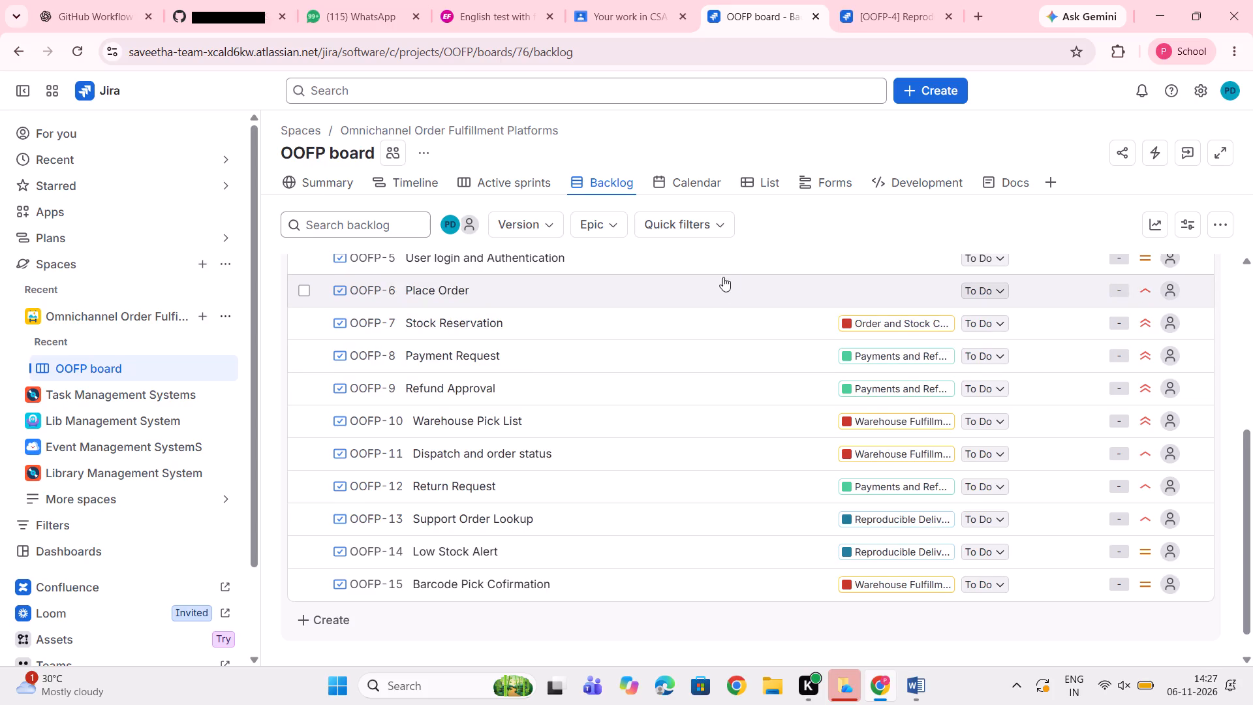
{"action": "left_click", "coordinate": [864, 270]}
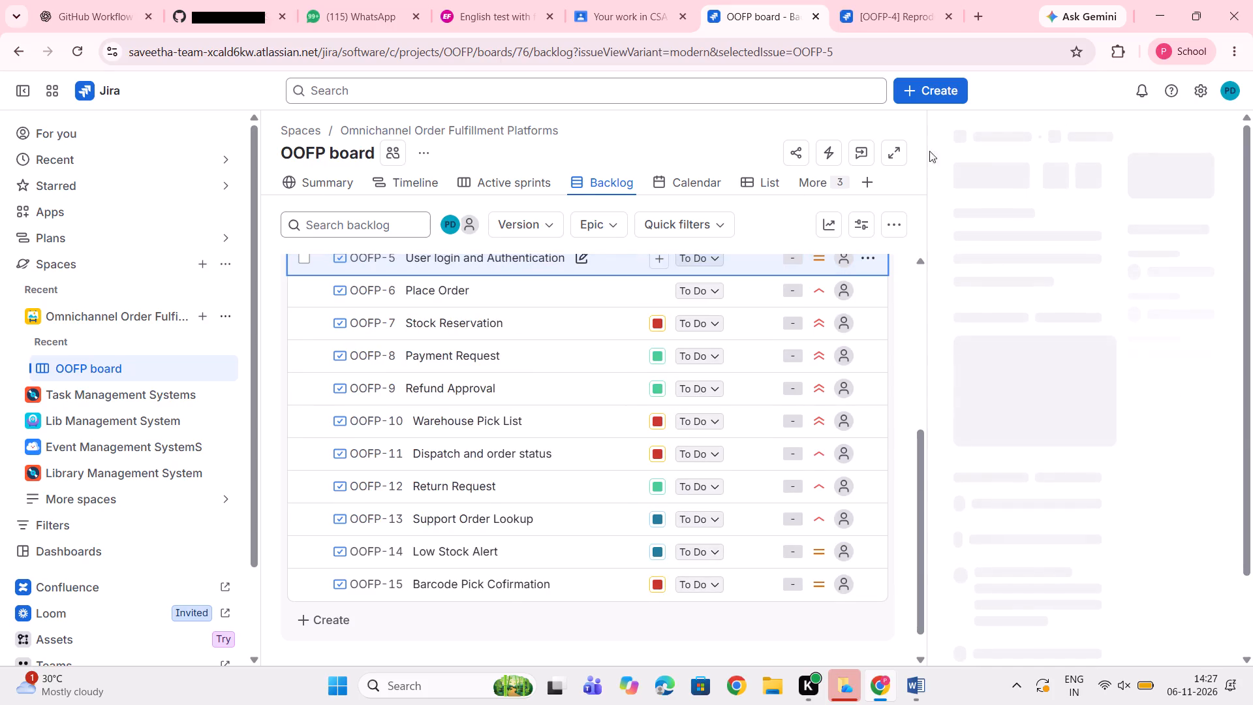
{"action": "left_click", "coordinate": [661, 262]}
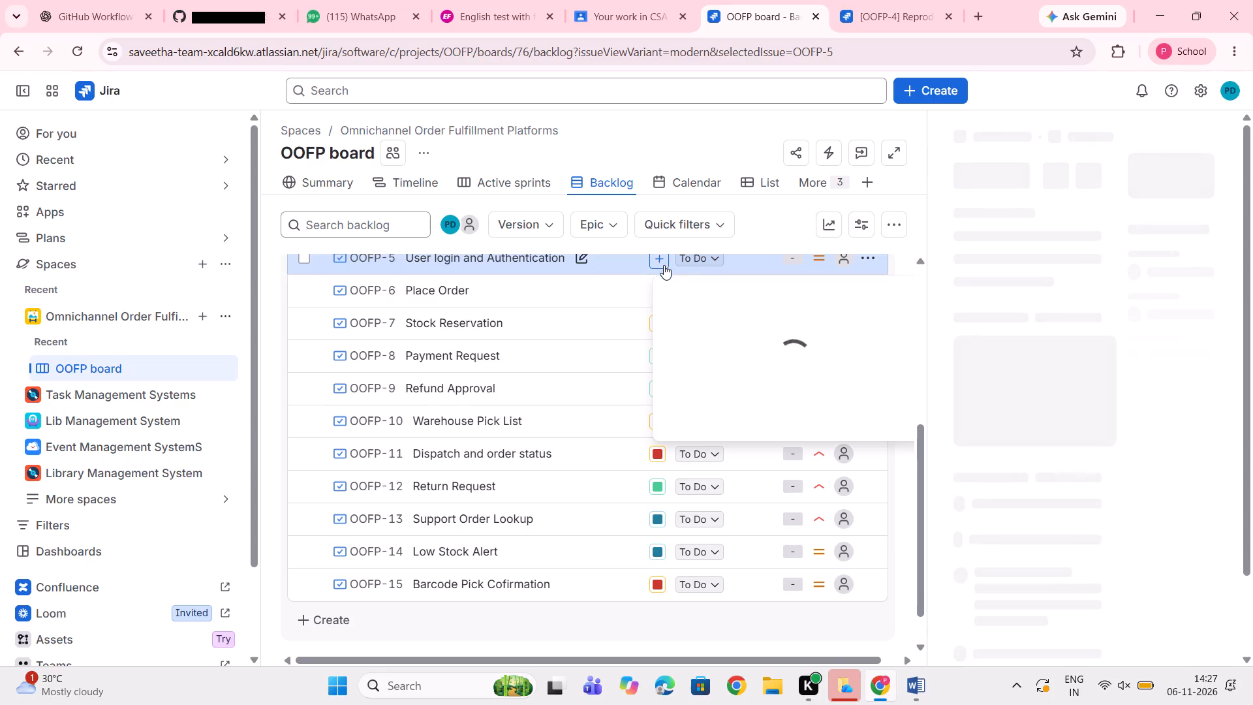
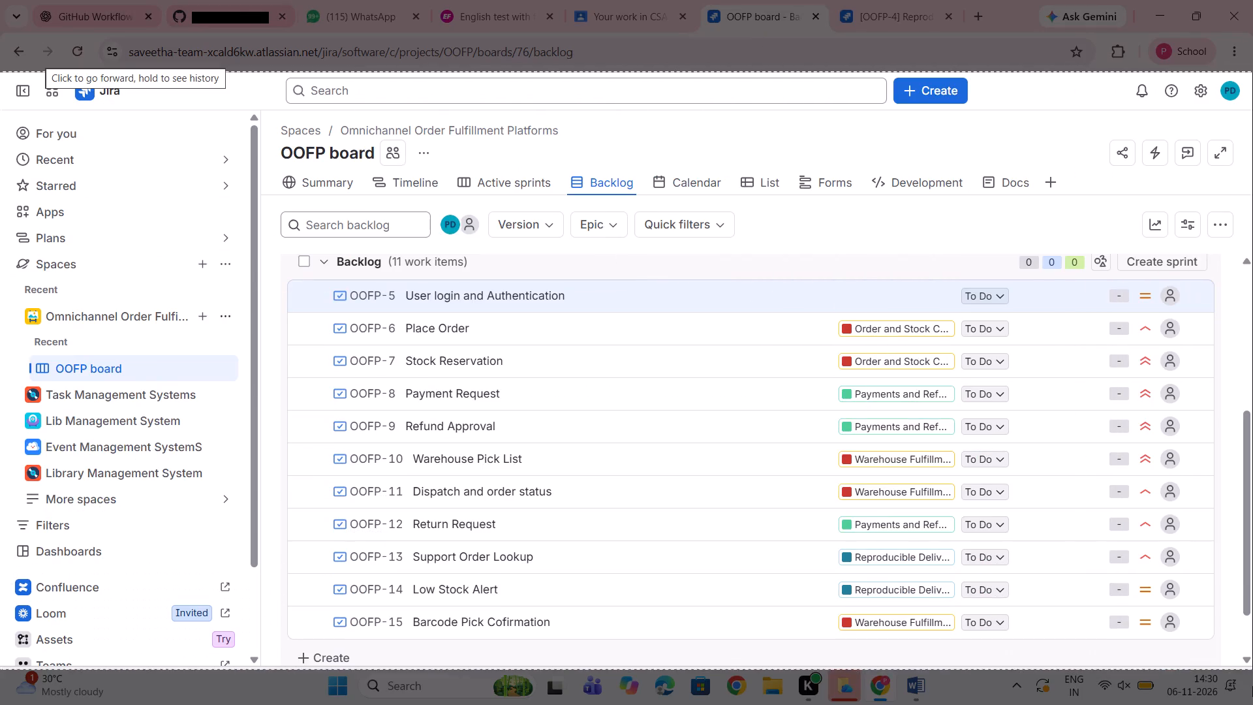
Capture the OOFP backlog page without the taskbar and paste it into Q1-Assignment1_Answered in Word, on a new line below the List view screenshot.
{"action": "left_click_drag", "start_coordinate": [1252, 686], "coordinate": [1252, 666]}
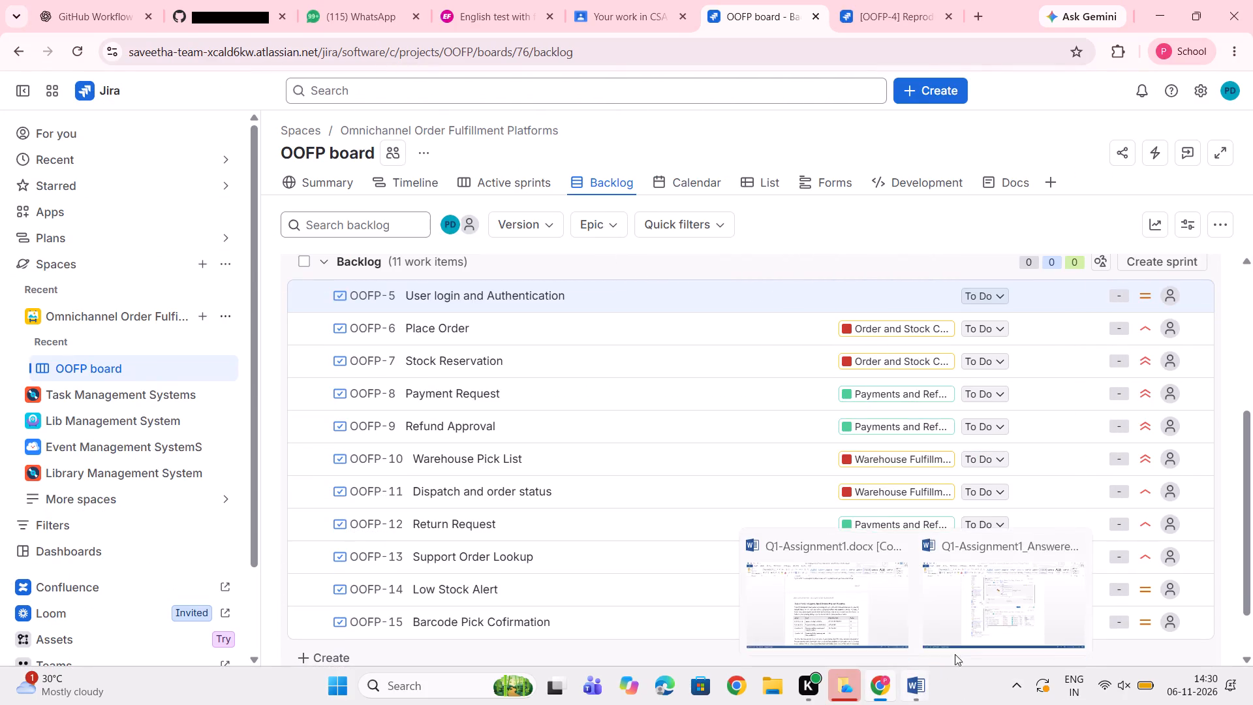
{"action": "left_click", "coordinate": [1030, 589]}
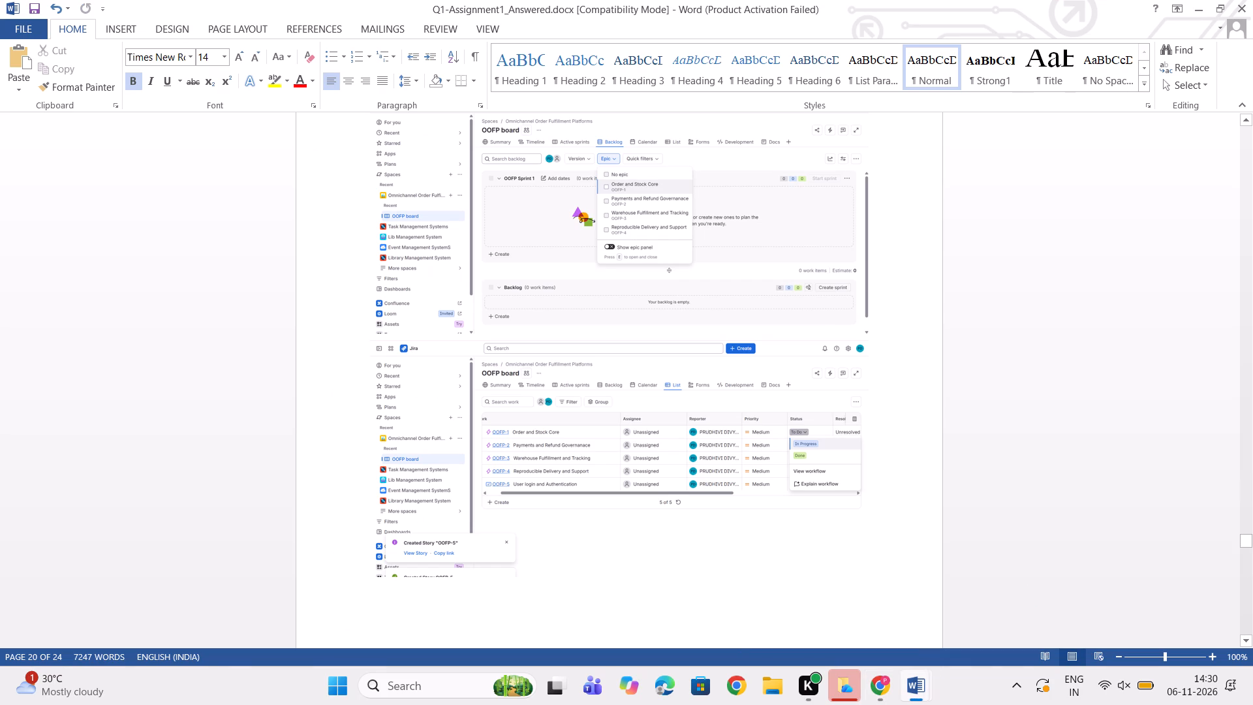
{"action": "left_click", "coordinate": [596, 541]}
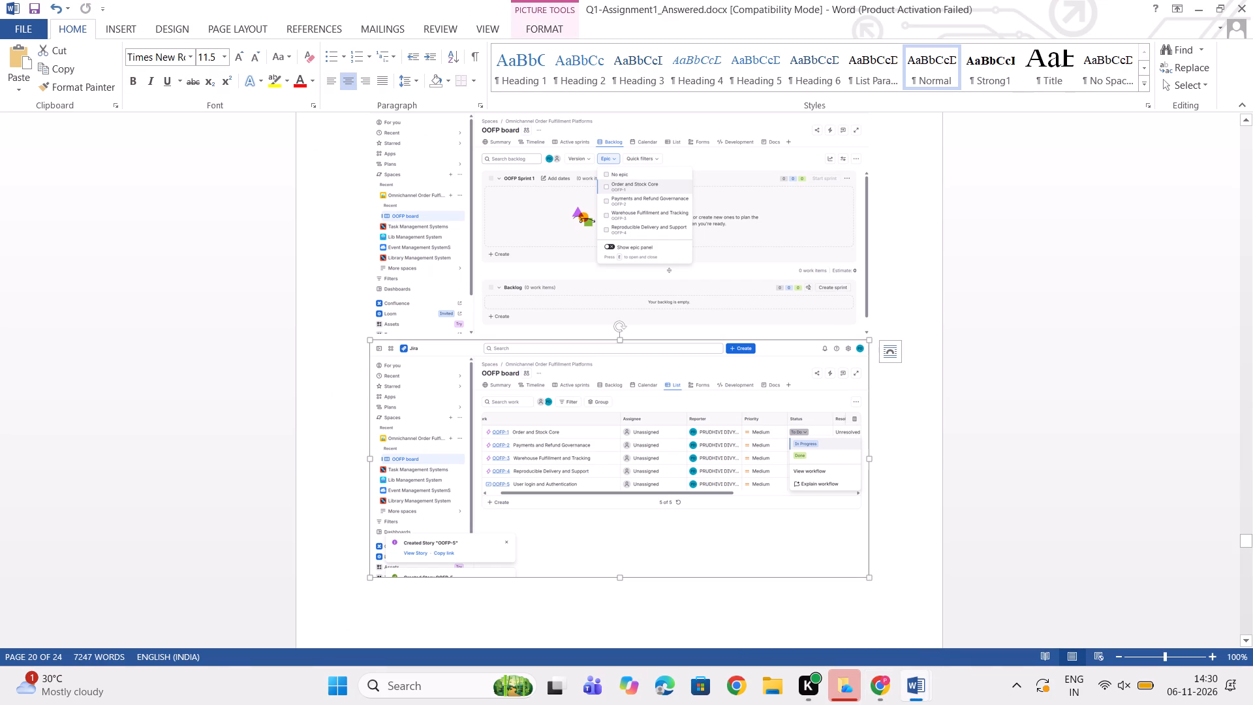
{"action": "left_click", "coordinate": [880, 572]}
{"action": "key", "text": "Return"}
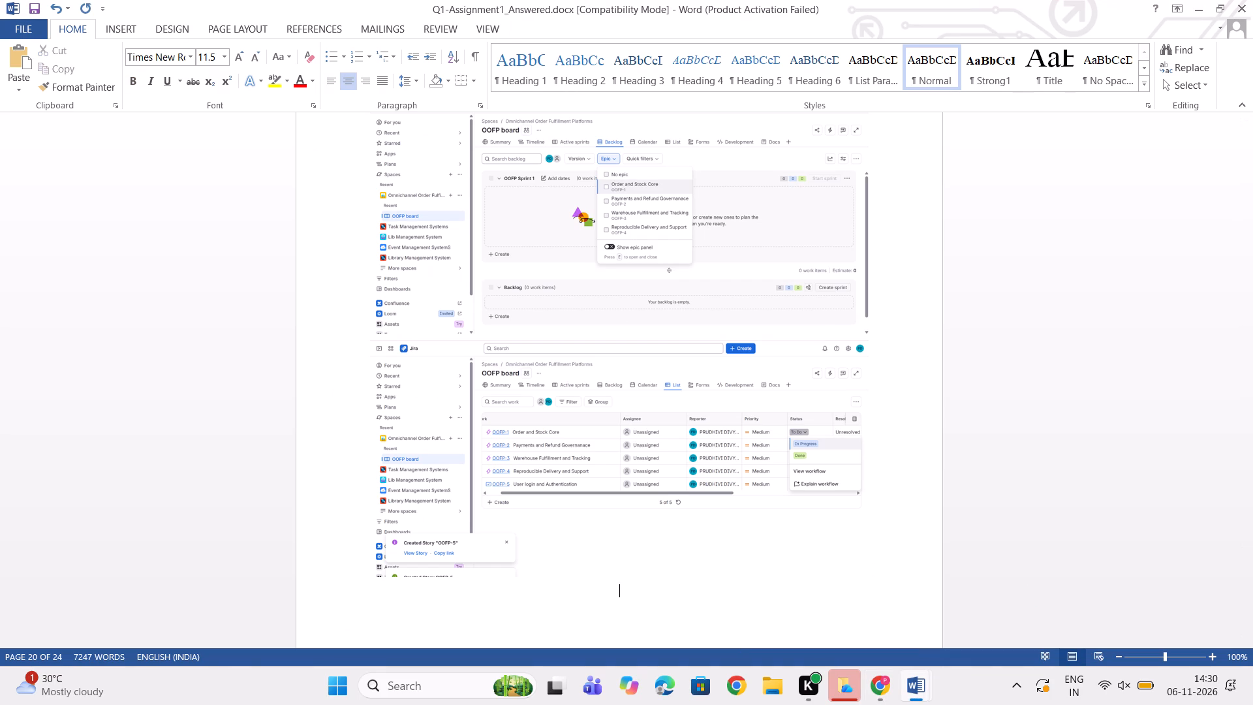
{"action": "key", "text": "ctrl+v"}
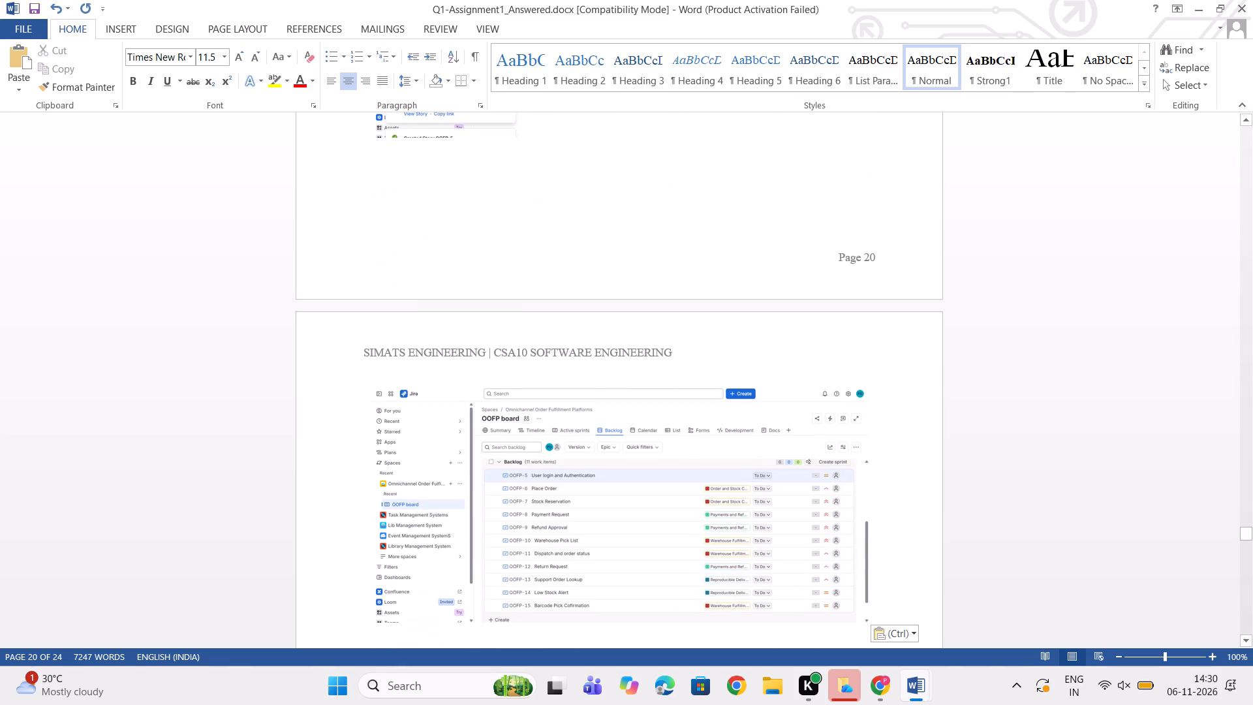
Examine the Task 4 Create a Capacity Based Release Plan and Workflow section of the assignment.
{"action": "left_click", "coordinate": [1243, 540]}
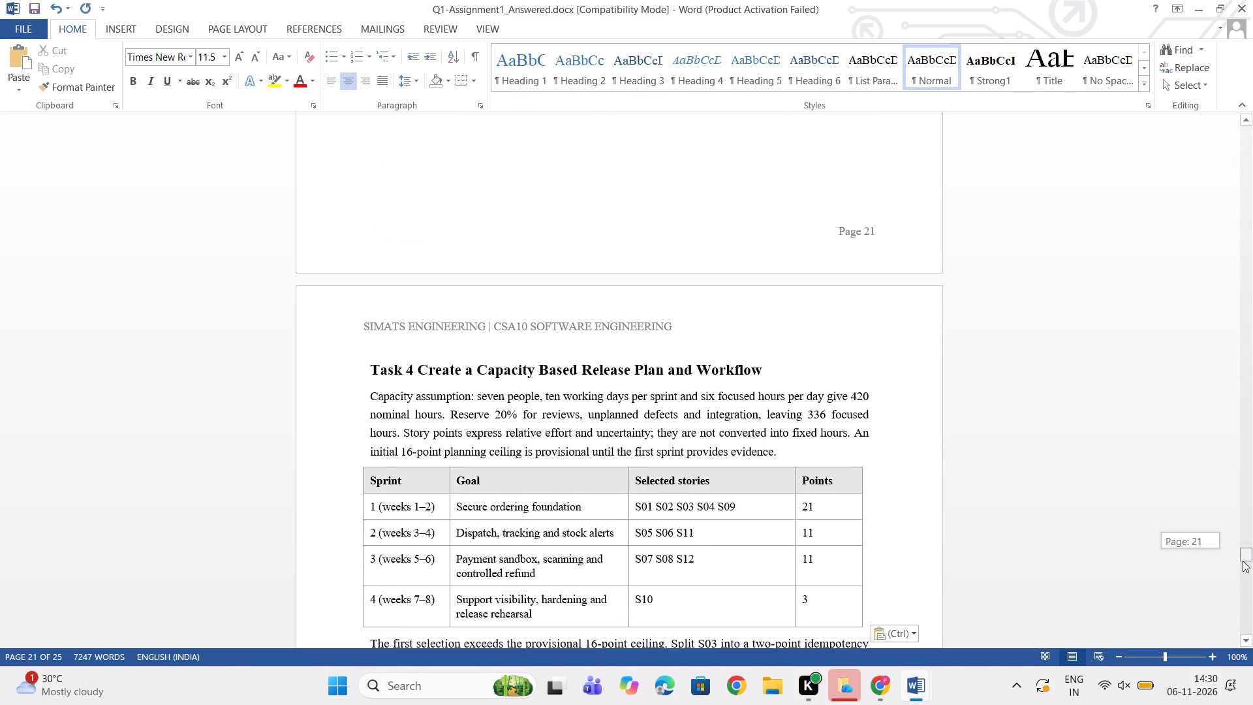
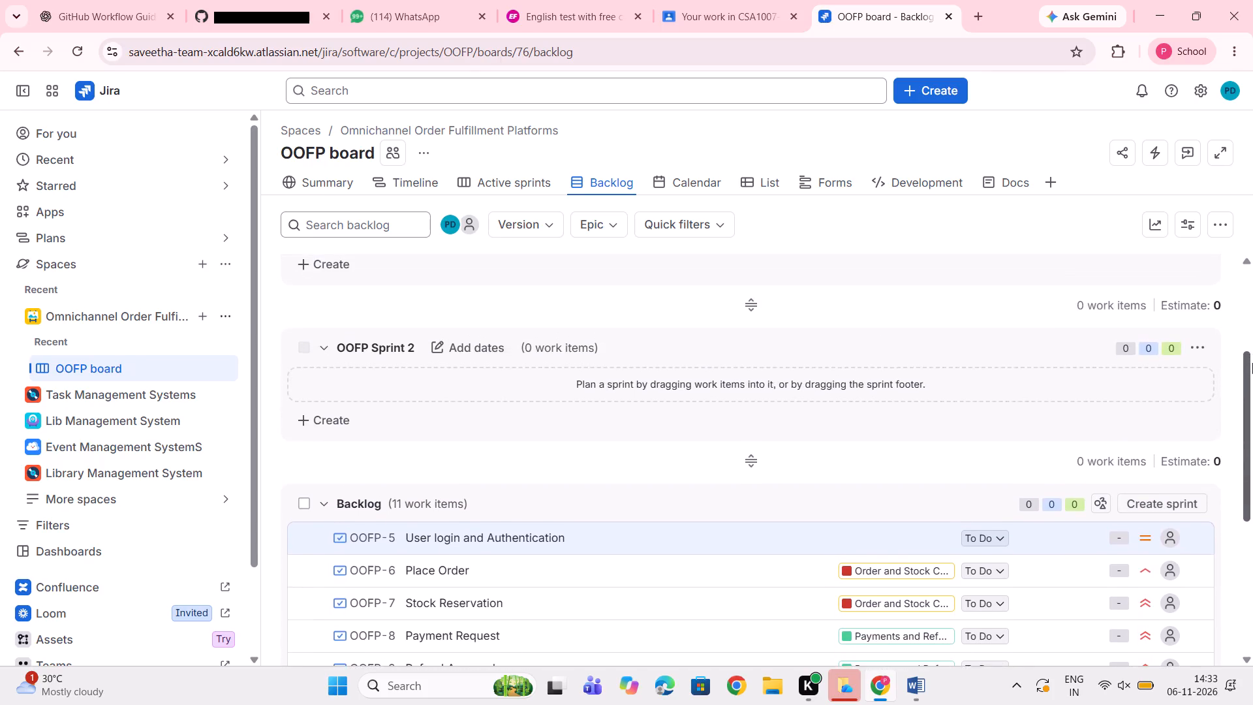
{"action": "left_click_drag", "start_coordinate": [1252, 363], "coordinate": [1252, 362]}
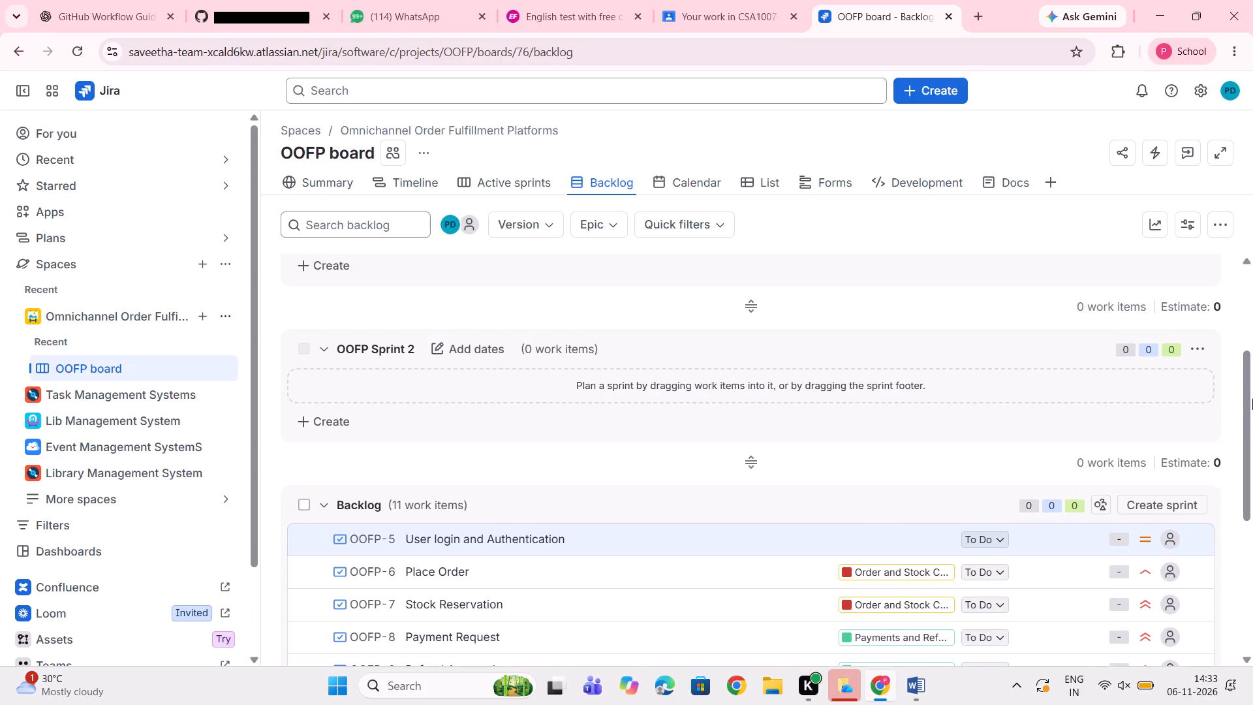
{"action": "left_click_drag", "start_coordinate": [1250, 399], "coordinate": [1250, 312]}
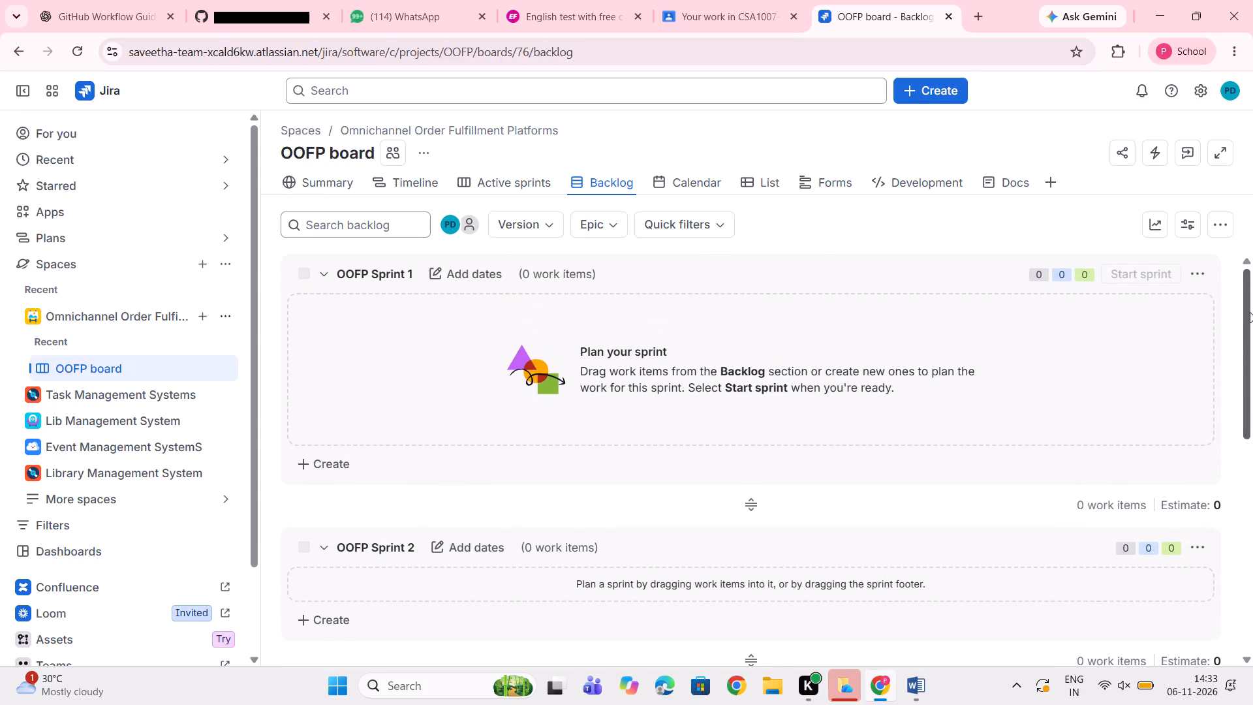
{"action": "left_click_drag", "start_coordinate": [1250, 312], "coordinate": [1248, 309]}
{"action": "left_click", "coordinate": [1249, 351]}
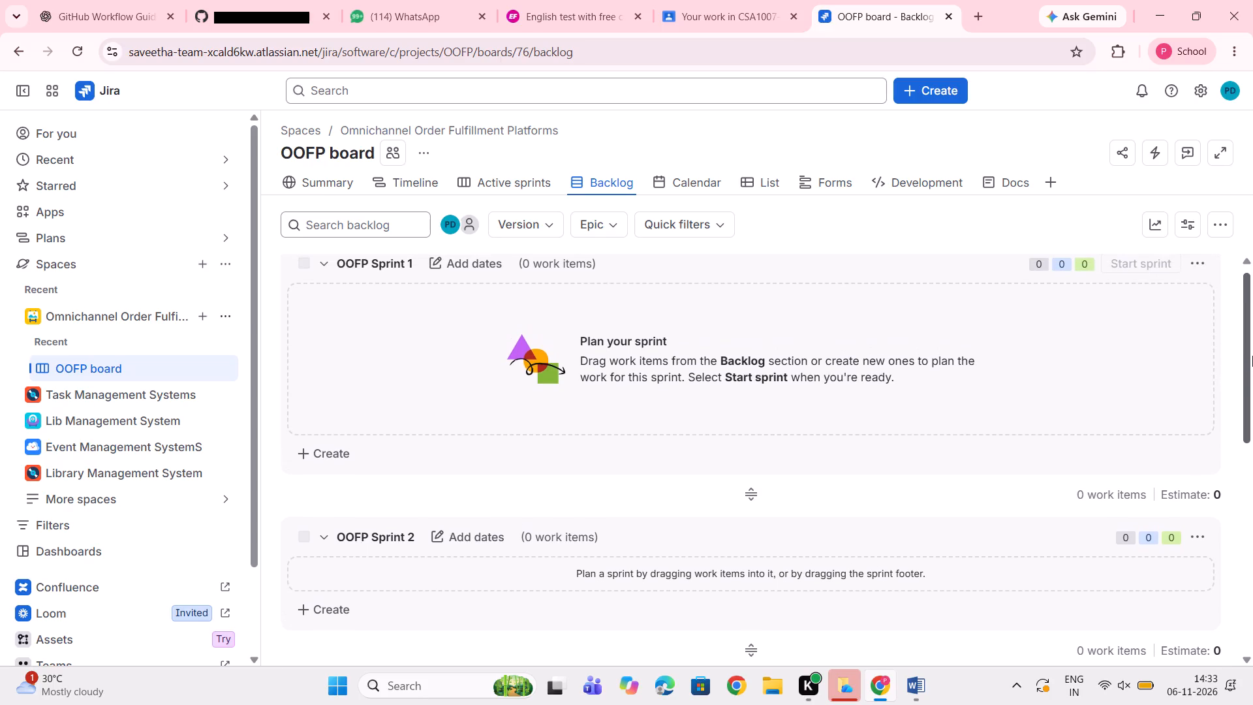
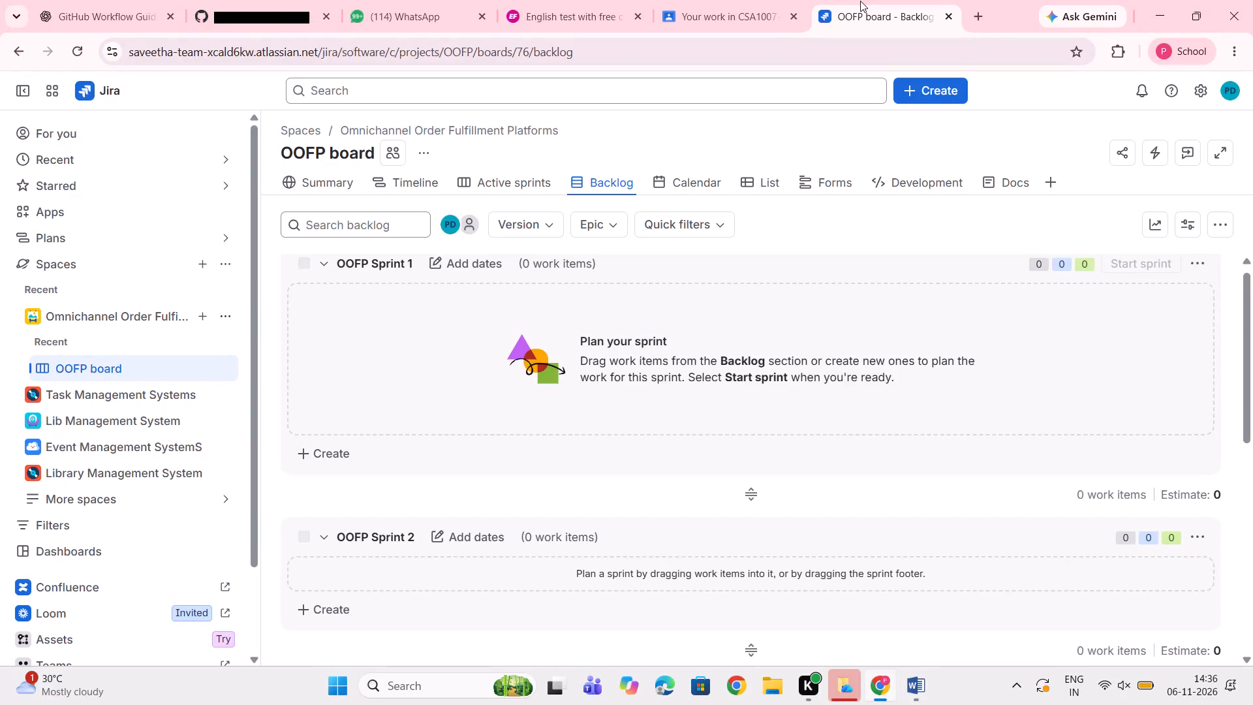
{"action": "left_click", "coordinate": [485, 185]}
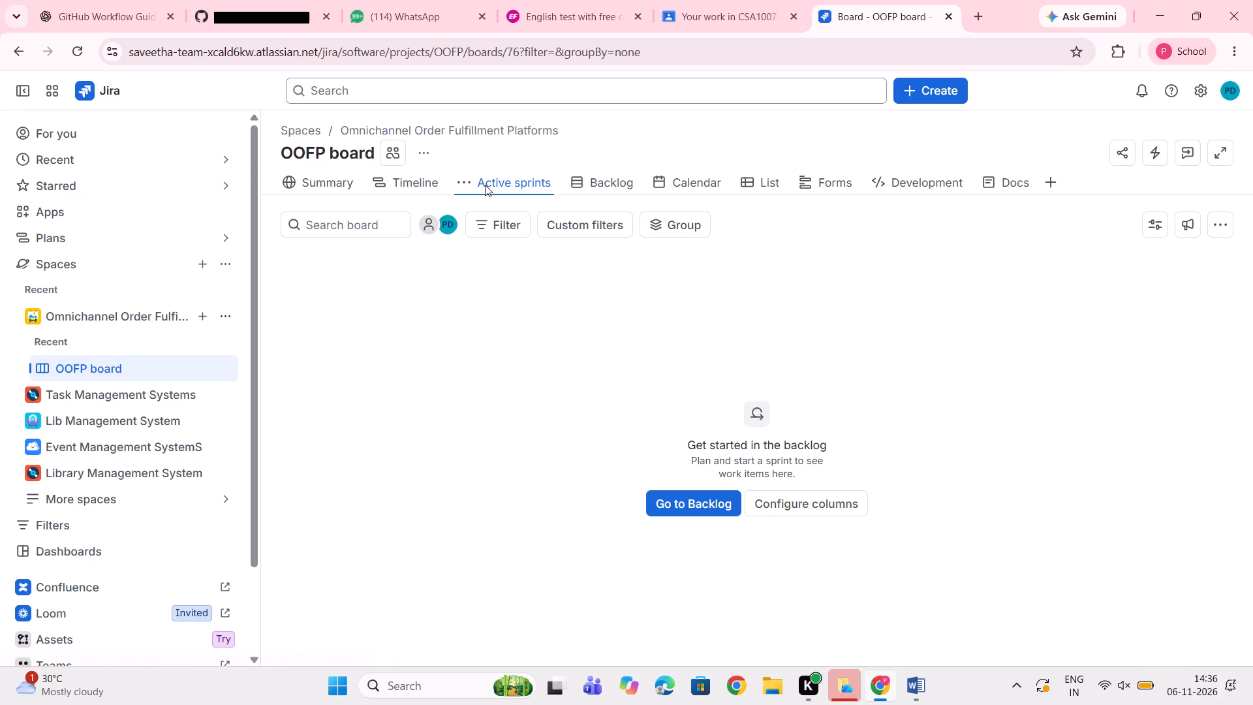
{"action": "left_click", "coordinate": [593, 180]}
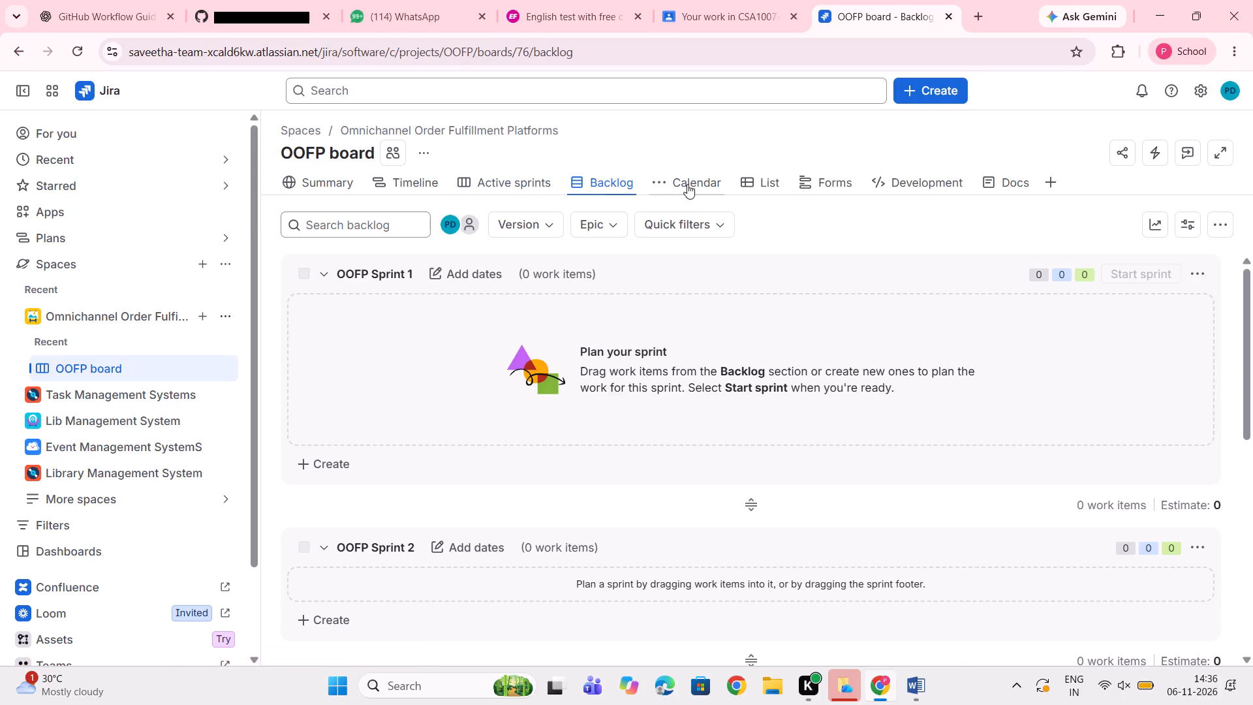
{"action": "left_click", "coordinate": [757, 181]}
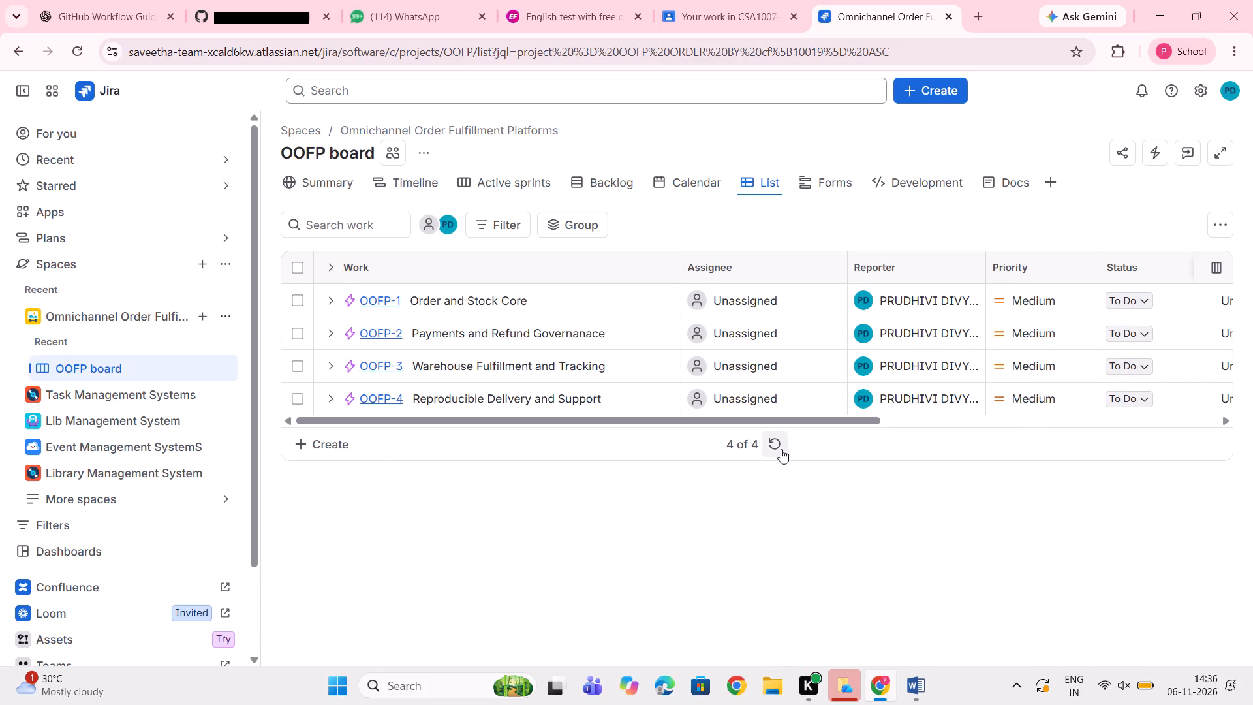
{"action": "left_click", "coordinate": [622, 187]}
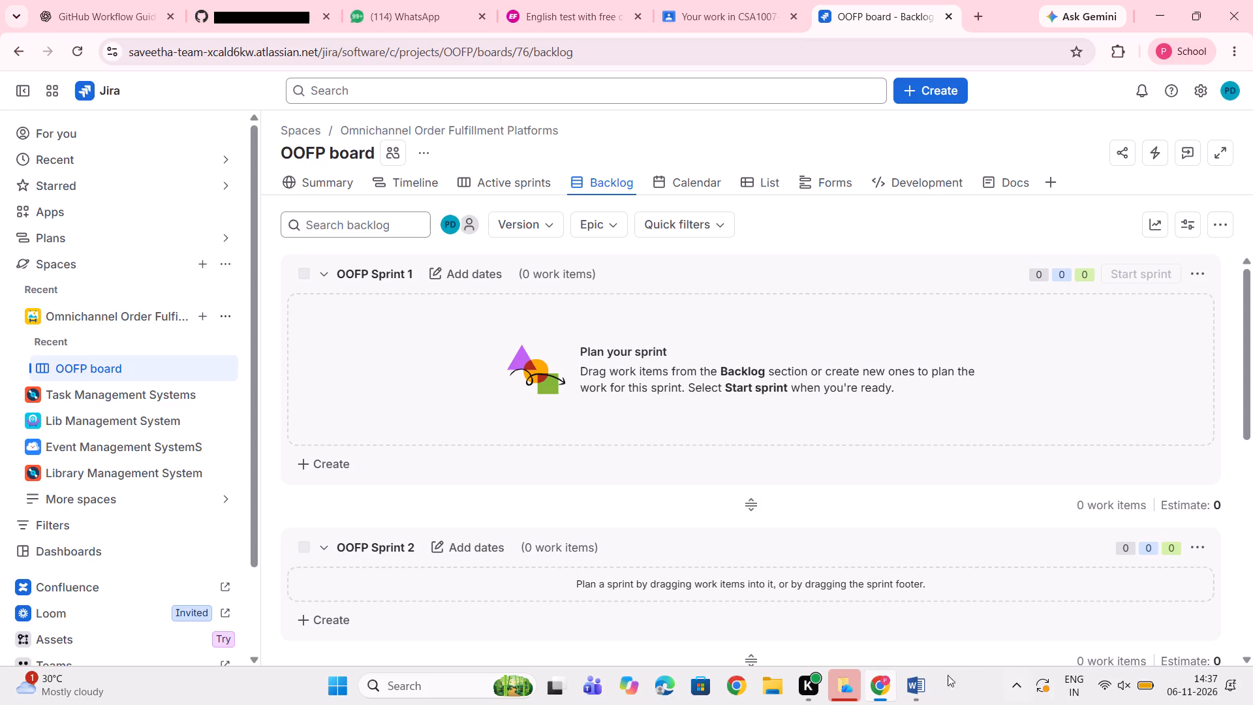
Switch to the Word assignment and save a copy as "Assignment 1" in the software engineering folder, accepting the upgrade to the newest file format.
{"action": "left_click", "coordinate": [913, 678]}
{"action": "left_click", "coordinate": [1007, 612]}
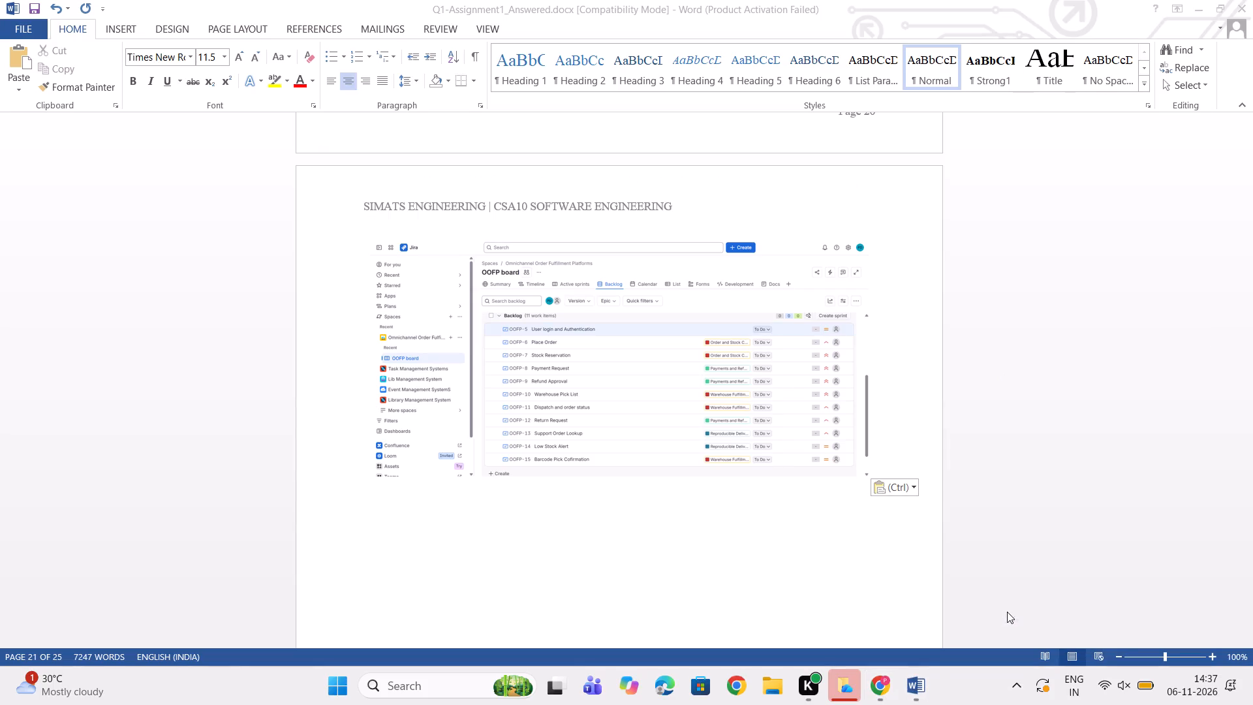
{"action": "left_click", "coordinate": [31, 30]}
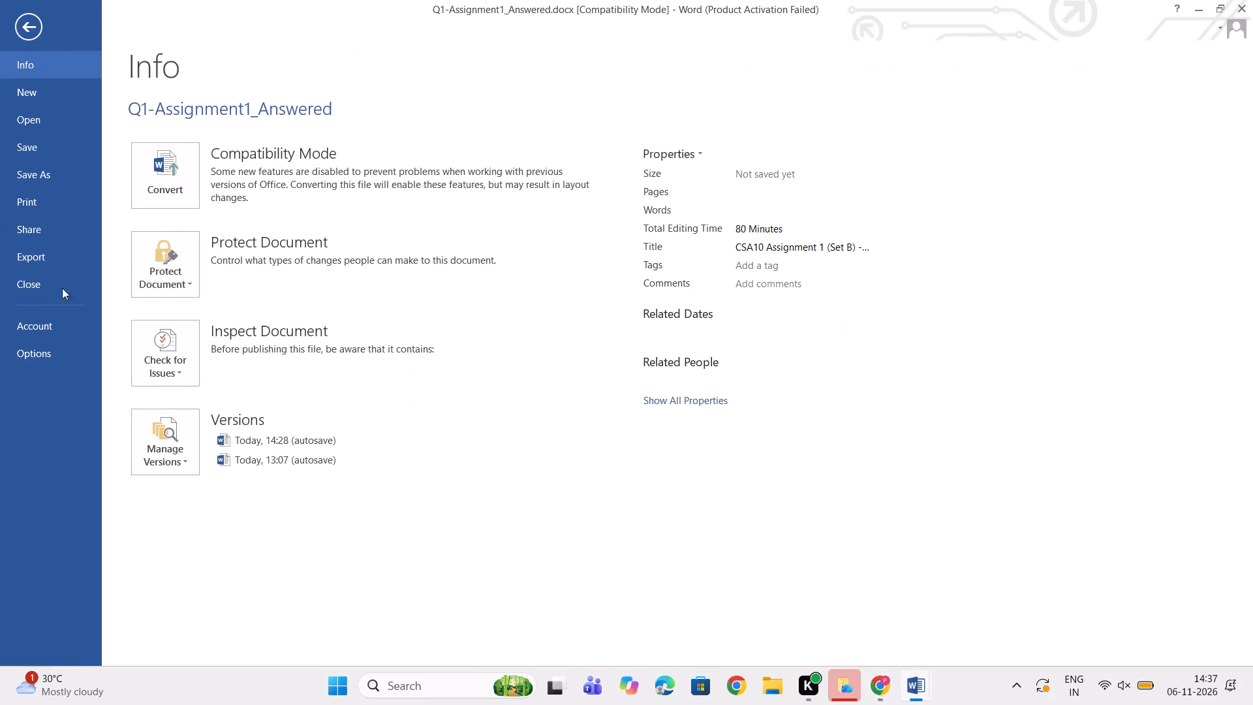
{"action": "left_click", "coordinate": [39, 172]}
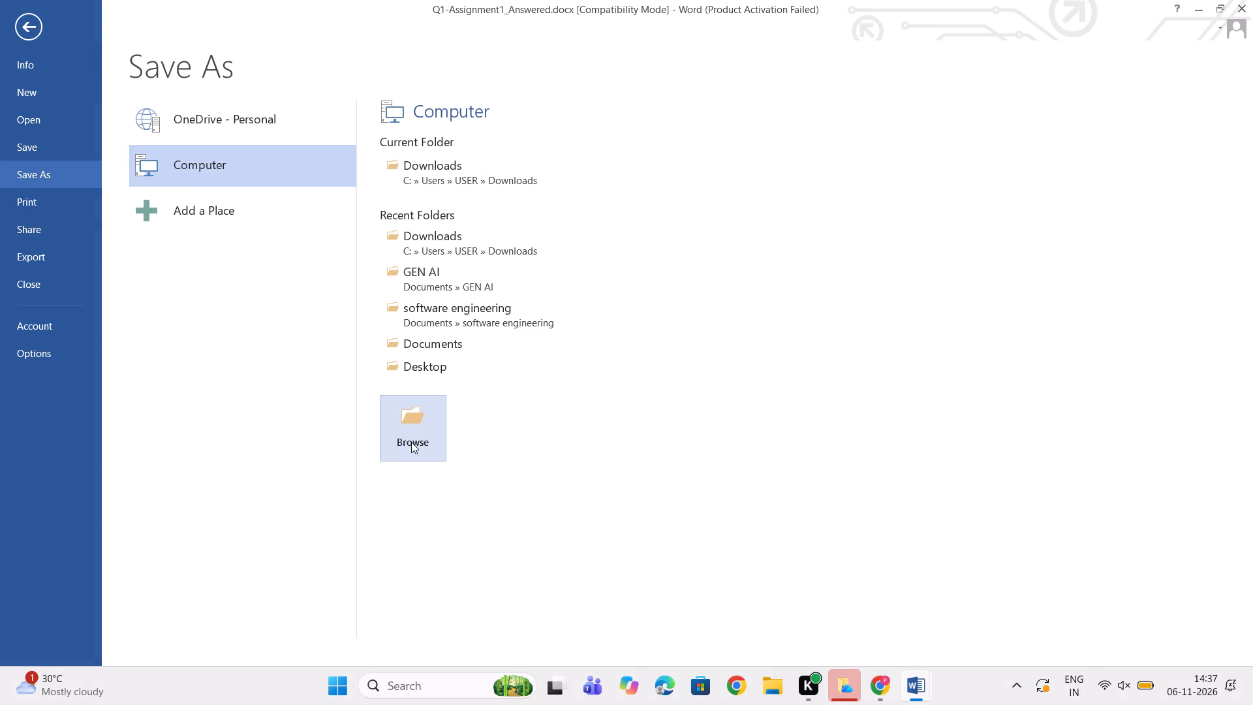
{"action": "left_click", "coordinate": [411, 442]}
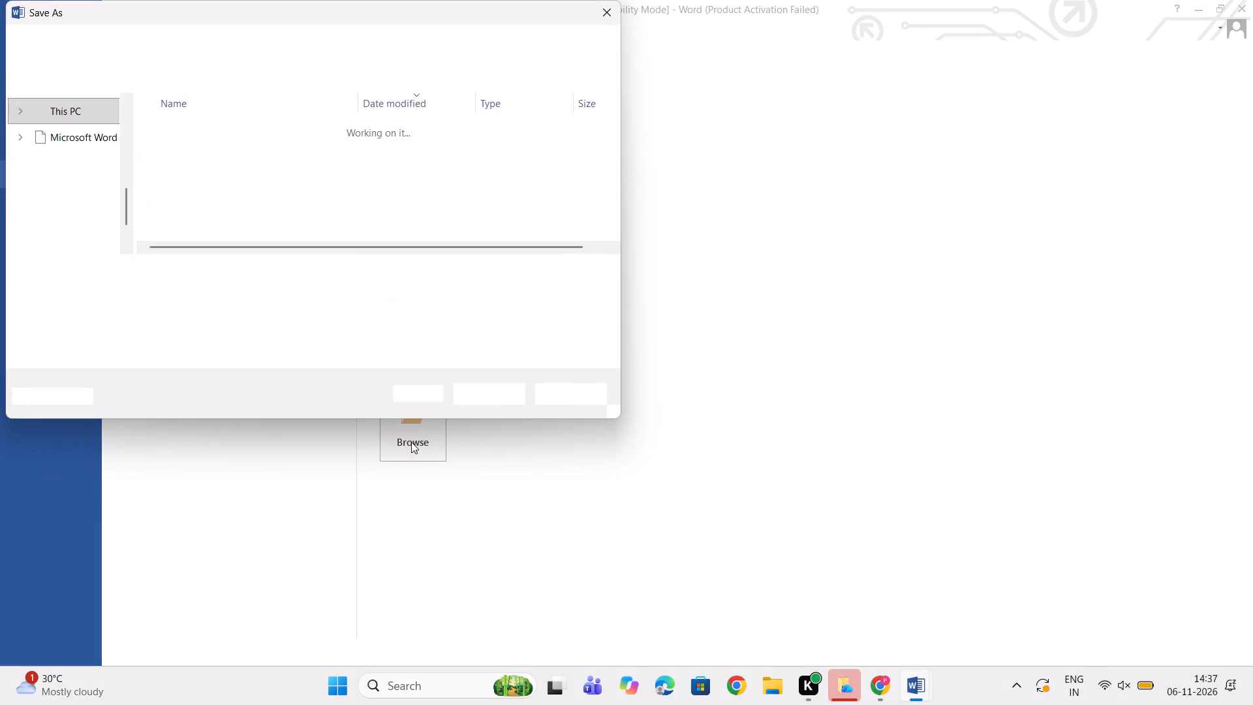
{"action": "left_click", "coordinate": [89, 161]}
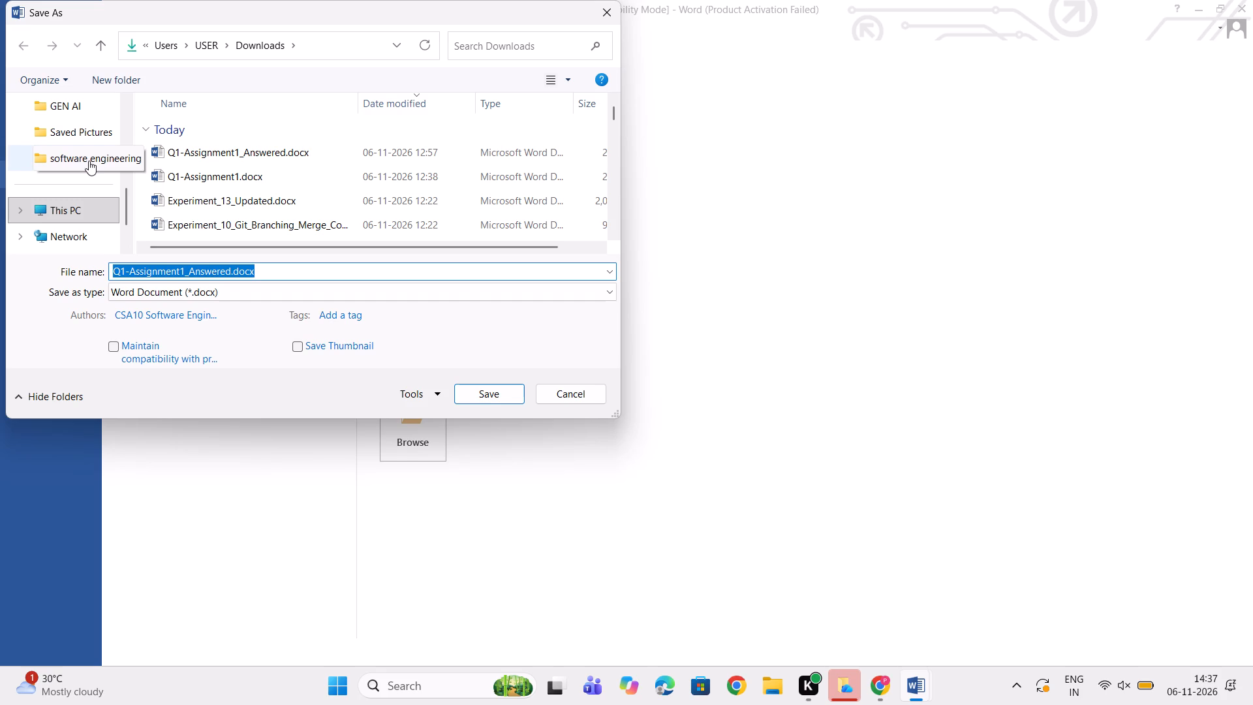
{"action": "left_click", "coordinate": [230, 273]}
{"action": "left_click", "coordinate": [230, 273]}
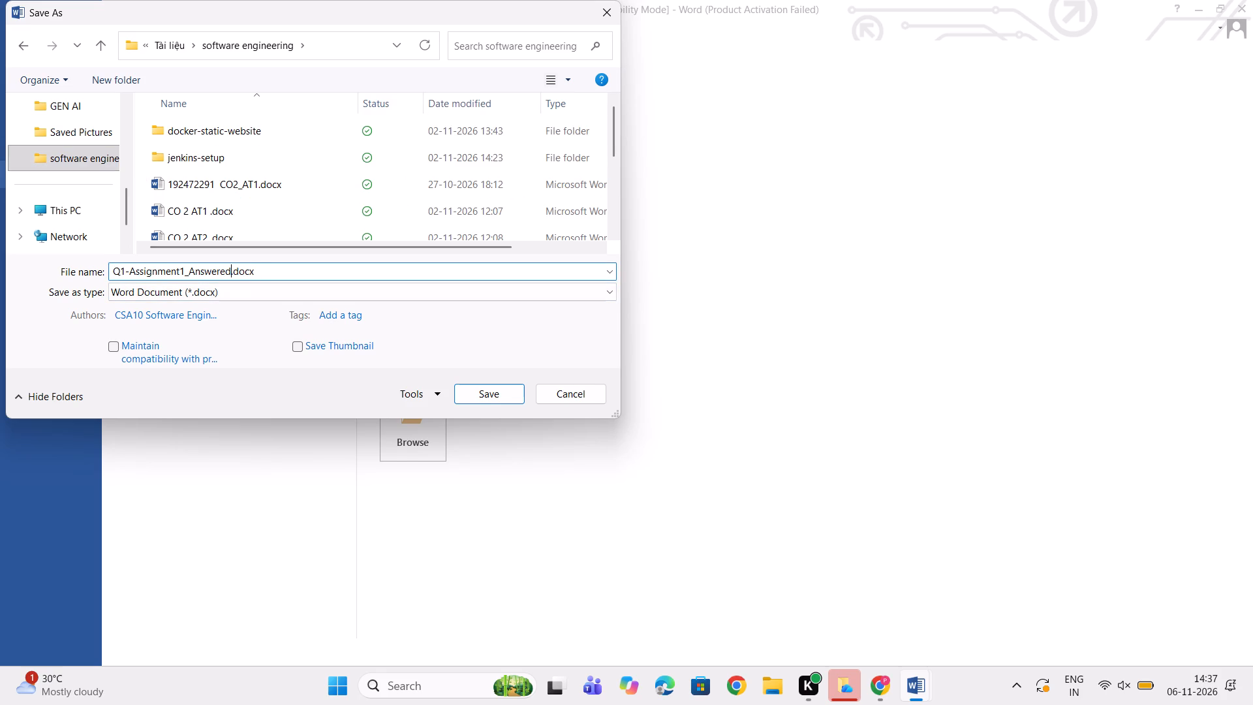
{"action": "key", "text": "BackSpace"}
{"action": "key", "text": "BackSpace"}
{"action": "key", "text": "BackSpace"}
{"action": "key", "text": "BackSpace"}
{"action": "key", "text": "BackSpace"}
{"action": "key", "text": "BackSpace"}
{"action": "key", "text": "BackSpace"}
{"action": "key", "text": "BackSpace"}
{"action": "key", "text": "BackSpace"}
{"action": "key", "text": "BackSpace"}
{"action": "key", "text": "BackSpace"}
{"action": "key", "text": "BackSpace"}
{"action": "key", "text": "BackSpace"}
{"action": "key", "text": "BackSpace"}
{"action": "key", "text": "BackSpace"}
{"action": "key", "text": "BackSpace"}
{"action": "key", "text": "BackSpace"}
{"action": "key", "text": "BackSpace"}
{"action": "key", "text": "BackSpace"}
{"action": "key", "text": "BackSpace"}
{"action": "key", "text": "BackSpace"}
{"action": "key", "text": "BackSpace"}
{"action": "key", "text": "BackSpace"}
{"action": "key", "text": "BackSpace"}
{"action": "key", "text": "BackSpace"}
{"action": "key", "text": "BackSpace"}
{"action": "key", "text": "BackSpace"}
{"action": "key", "text": "BackSpace"}
{"action": "key", "text": "BackSpace"}
{"action": "key", "text": "BackSpace"}
{"action": "key", "text": "BackSpace"}
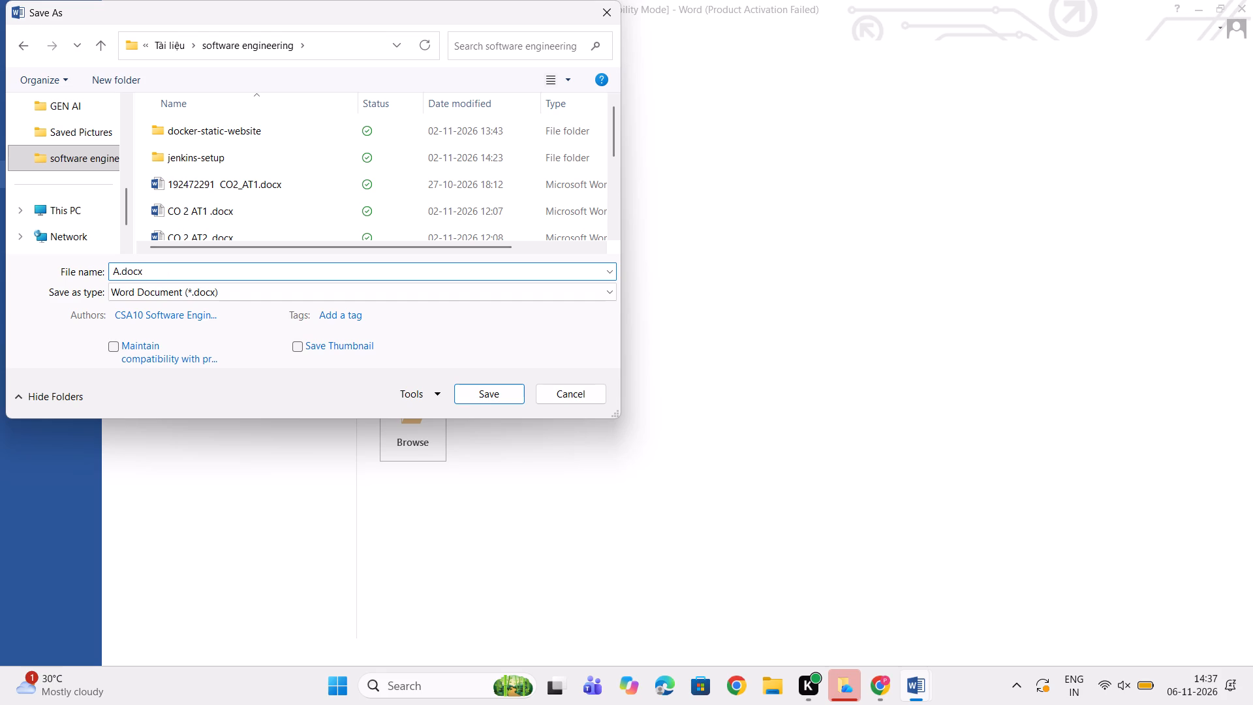
{"action": "type", "text": "ssignmnet"}
{"action": "key", "text": "BackSpace"}
{"action": "key", "text": "BackSpace"}
{"action": "key", "text": "BackSpace"}
{"action": "type", "text": "ent 1"}
{"action": "key", "text": "space"}
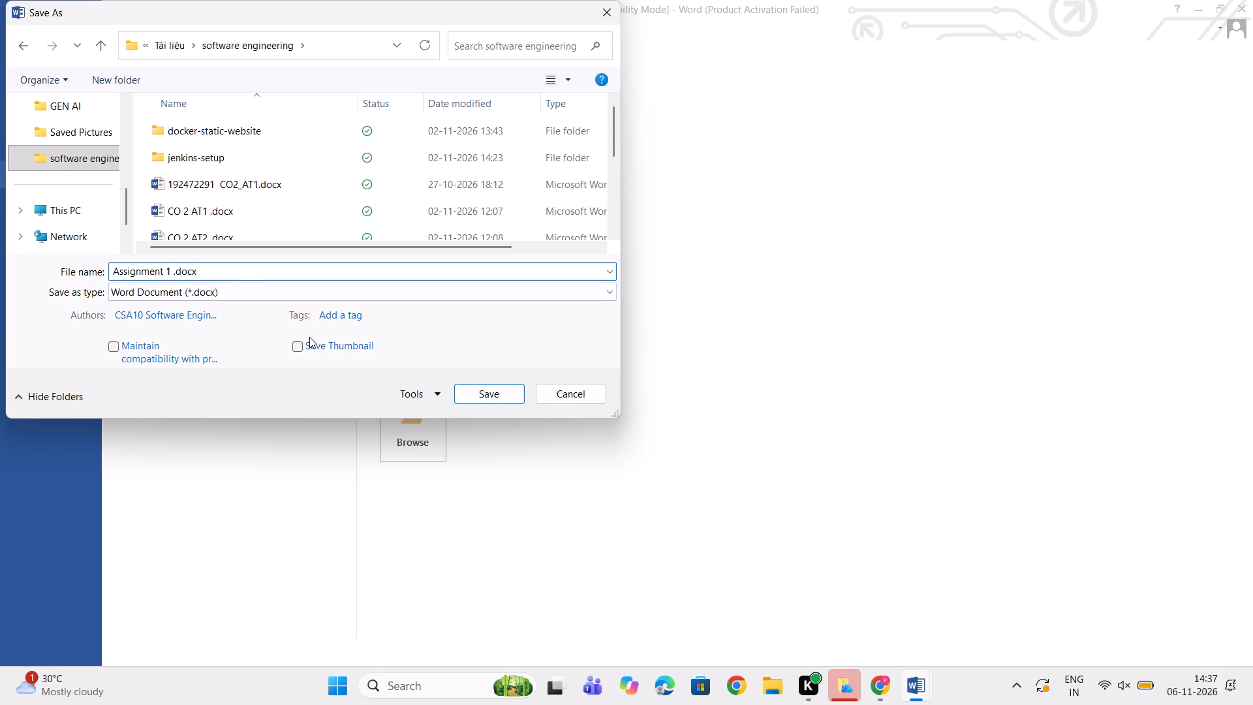
{"action": "left_click", "coordinate": [485, 393]}
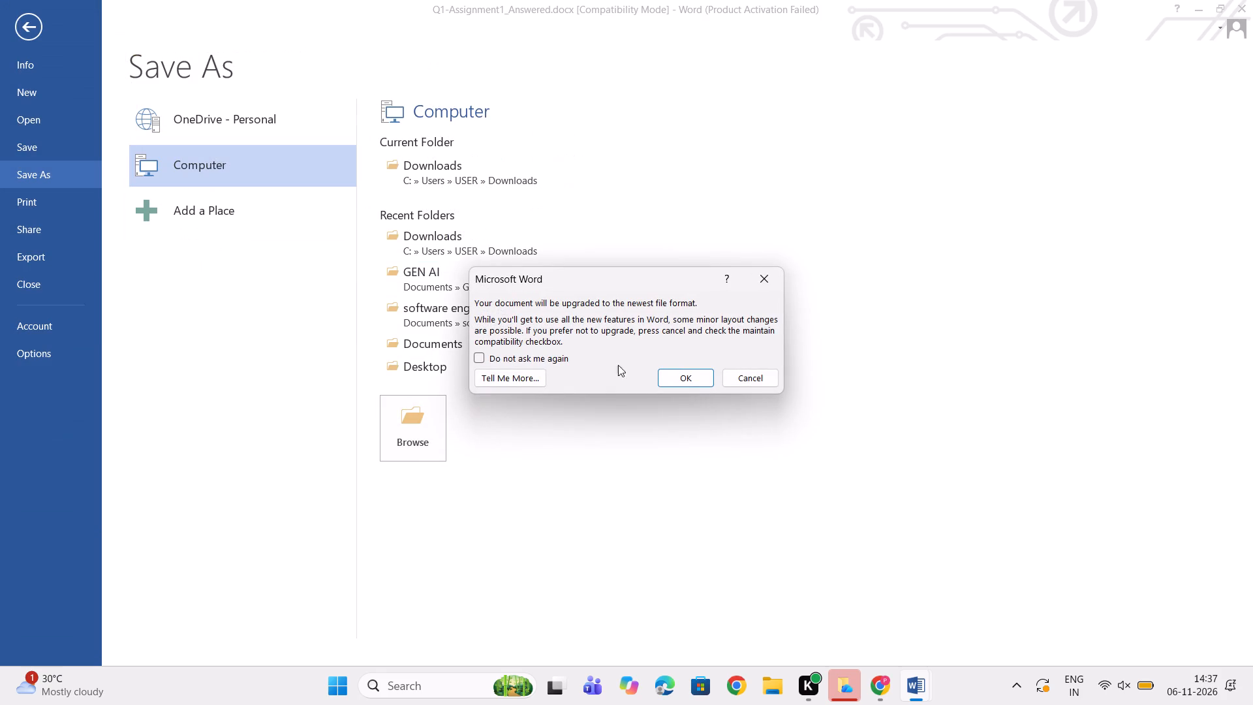
{"action": "left_click", "coordinate": [690, 379]}
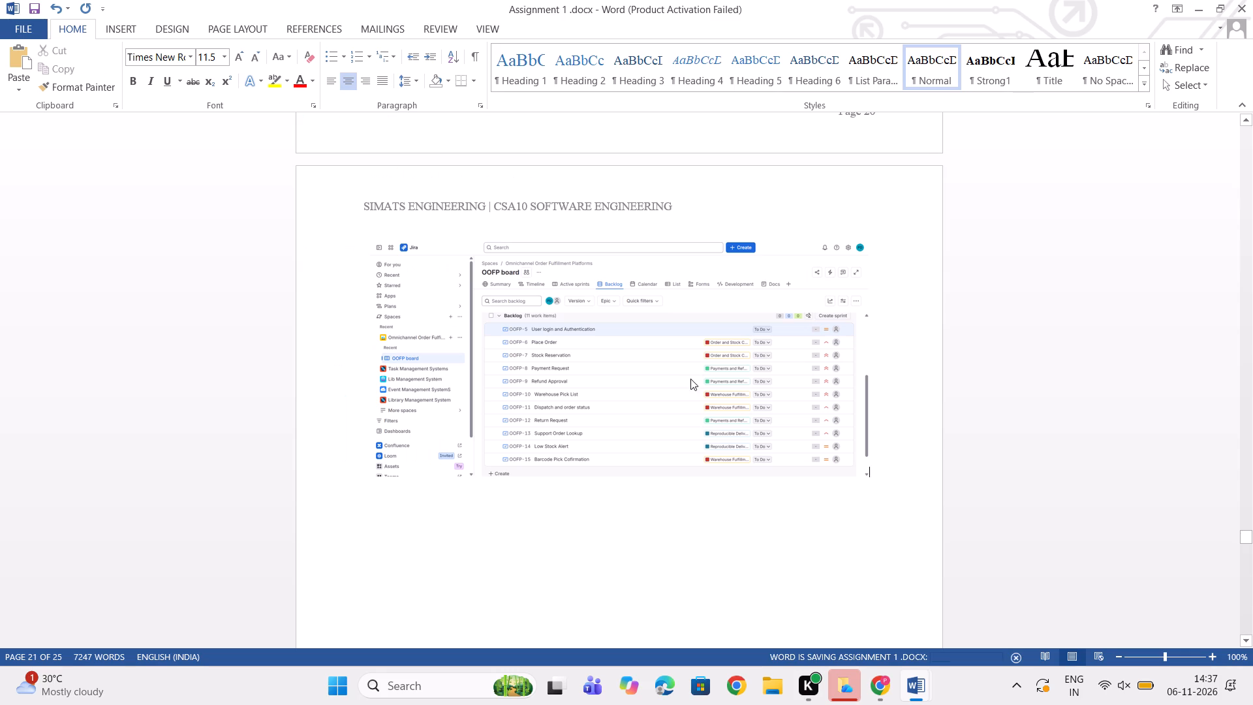
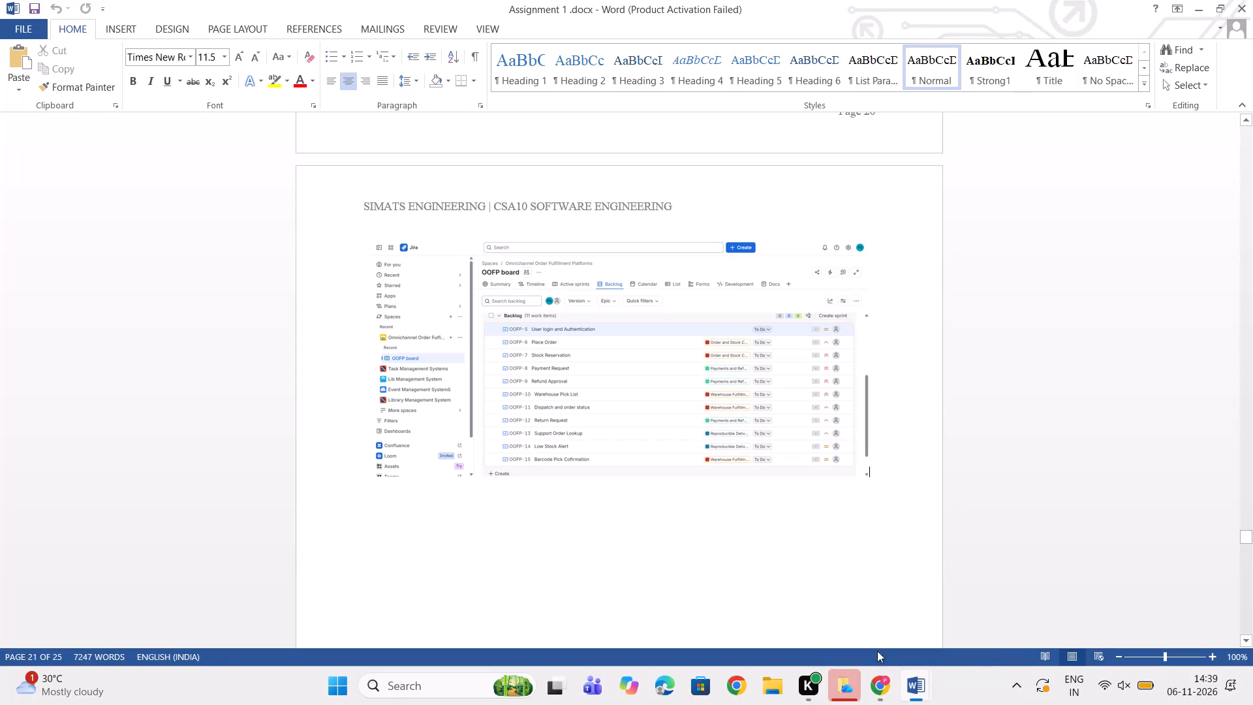
Switch to the Jira backlog and move OOFP-5 User login and Authentication from the backlog into OOFP Sprint 1.
{"action": "left_click", "coordinate": [884, 683]}
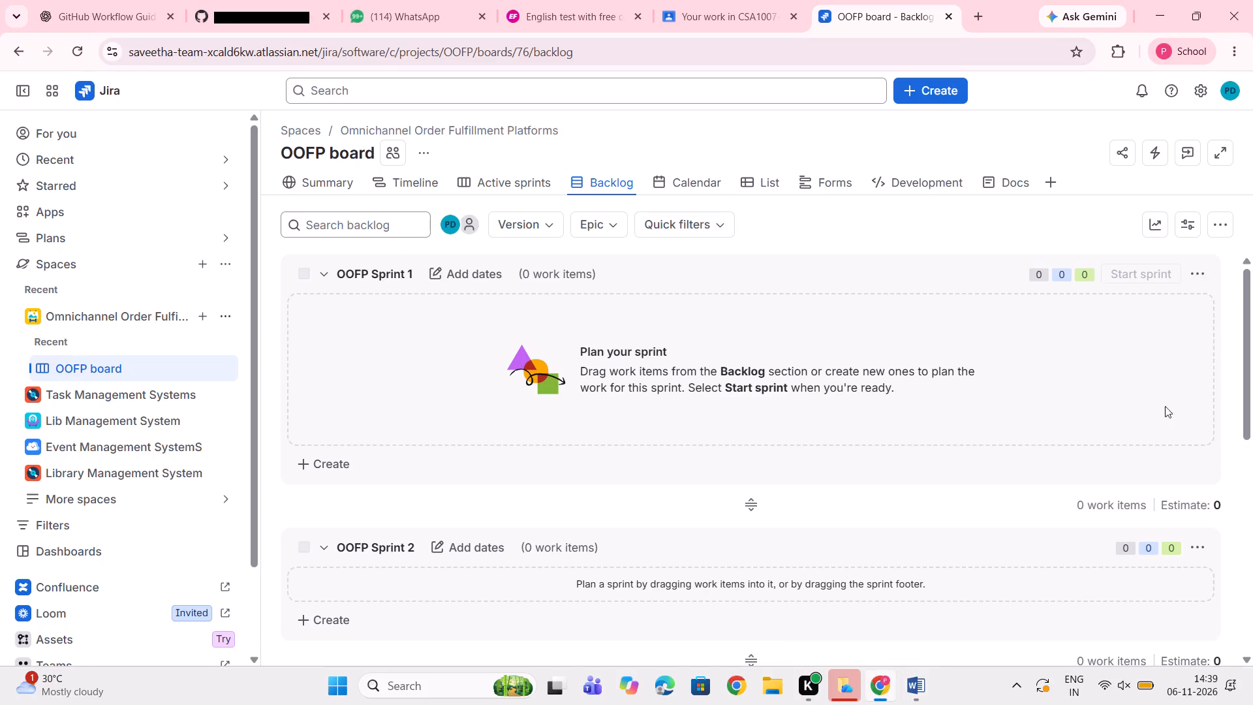
{"action": "left_click_drag", "start_coordinate": [1245, 369], "coordinate": [1246, 480]}
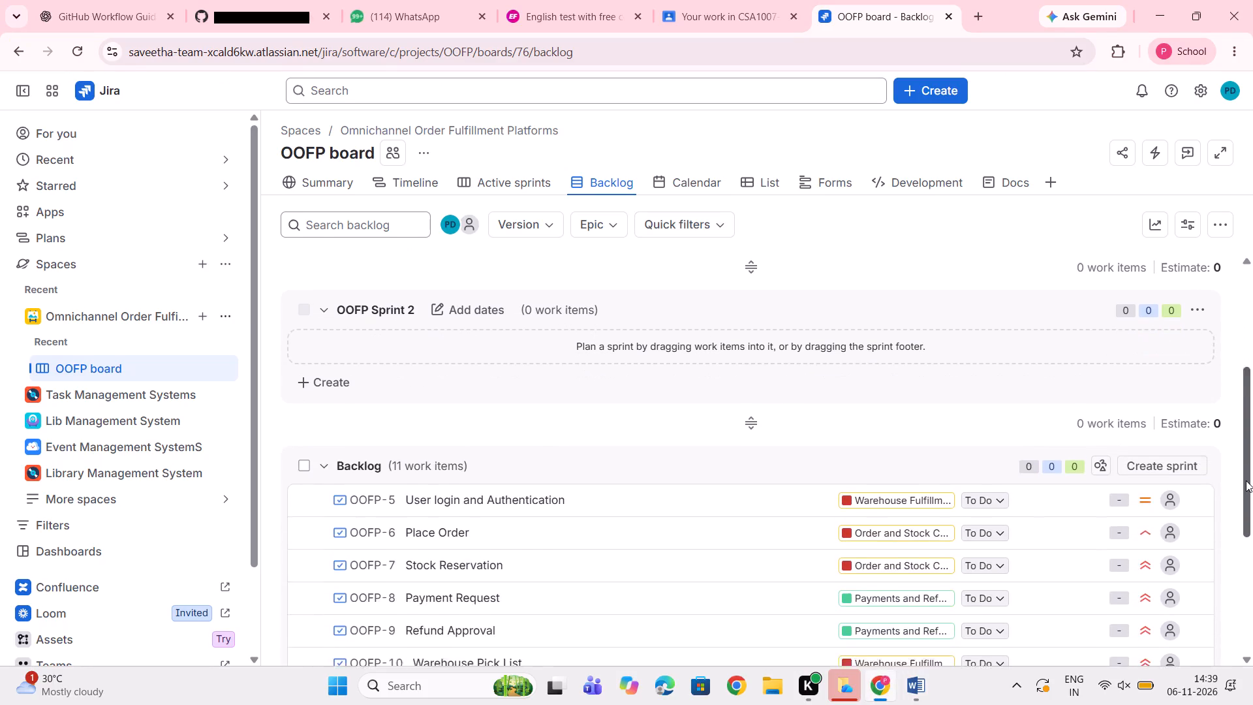
{"action": "left_click_drag", "start_coordinate": [1246, 480], "coordinate": [1246, 484]}
{"action": "left_click_drag", "start_coordinate": [1246, 484], "coordinate": [1251, 533]}
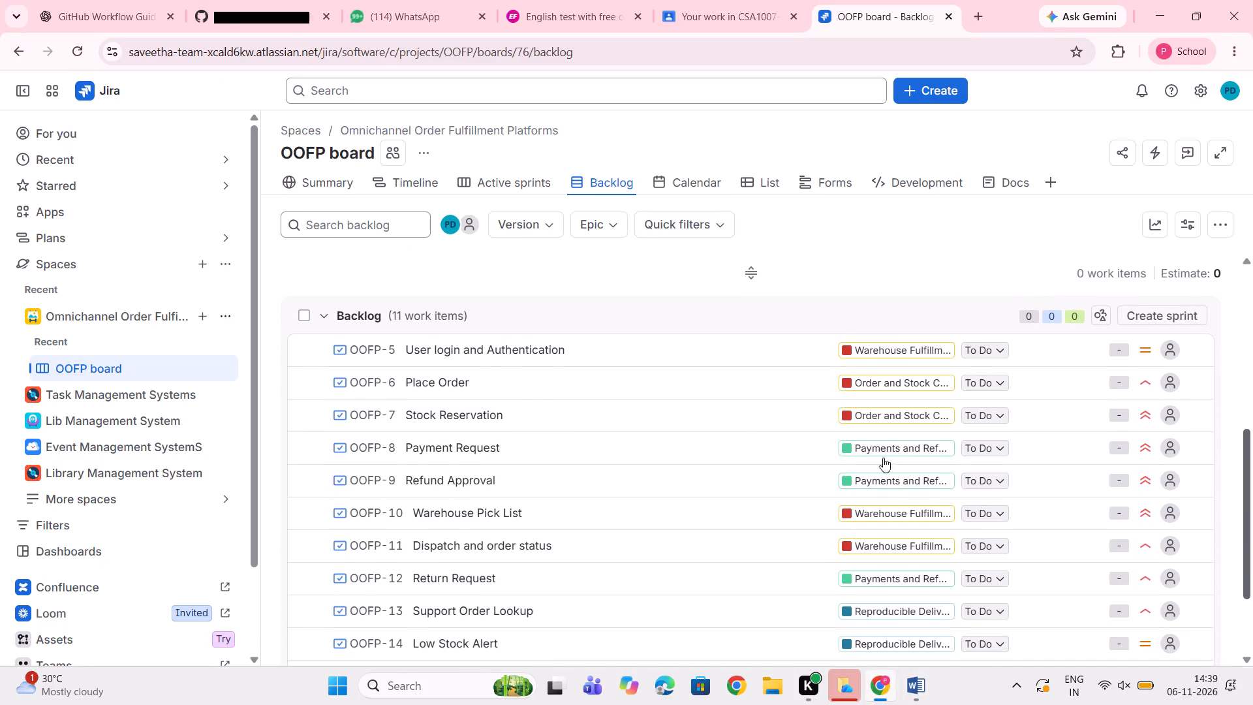
{"action": "left_click_drag", "start_coordinate": [578, 347], "coordinate": [583, 287]}
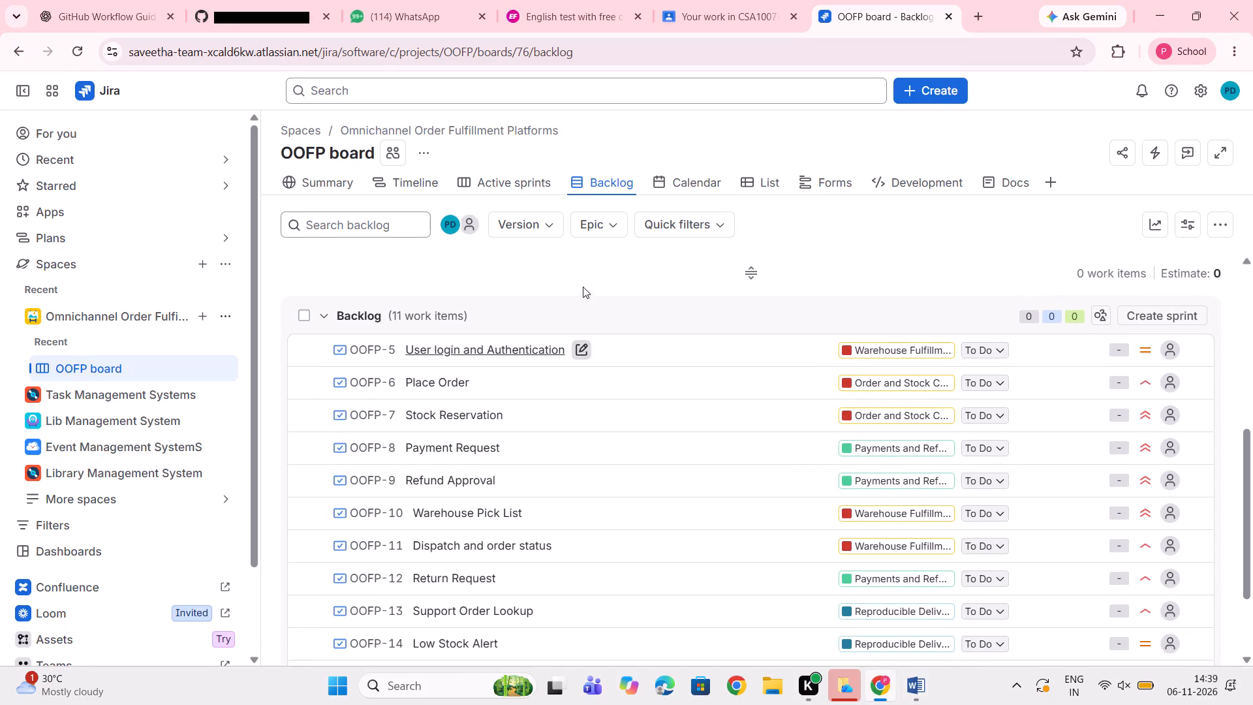
{"action": "left_click_drag", "start_coordinate": [583, 287], "coordinate": [504, 337]}
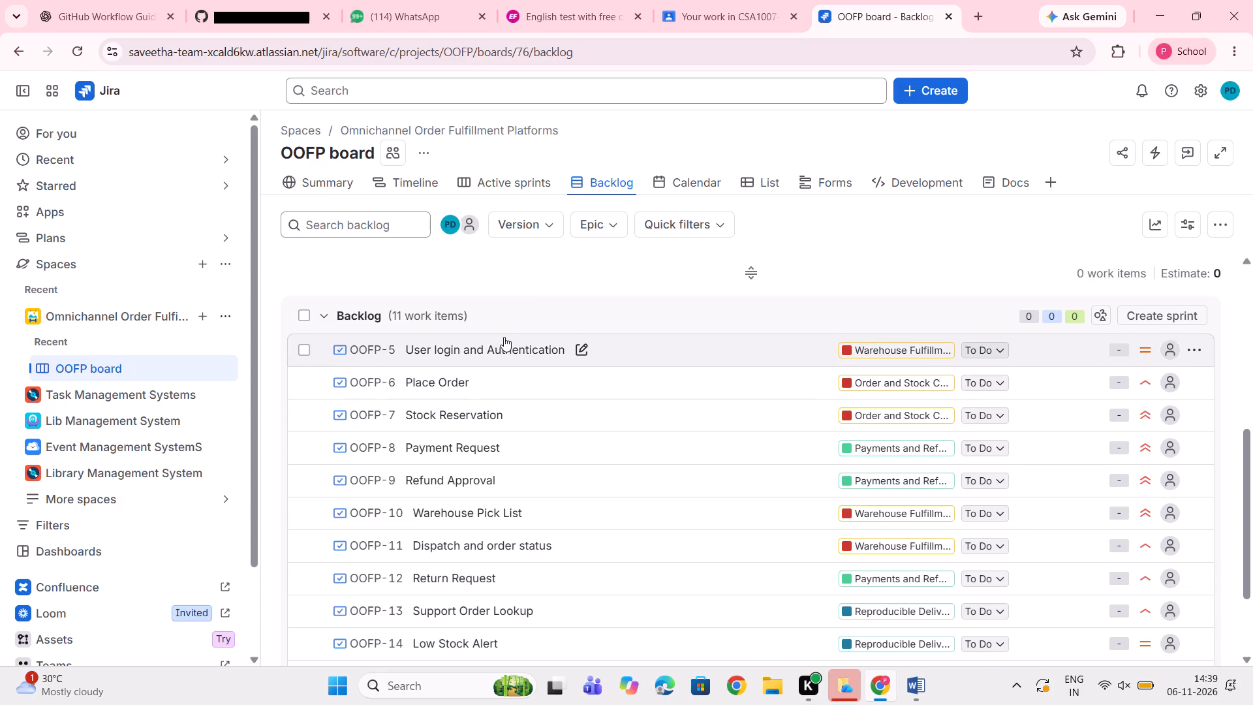
{"action": "left_click_drag", "start_coordinate": [501, 351], "coordinate": [527, 184]}
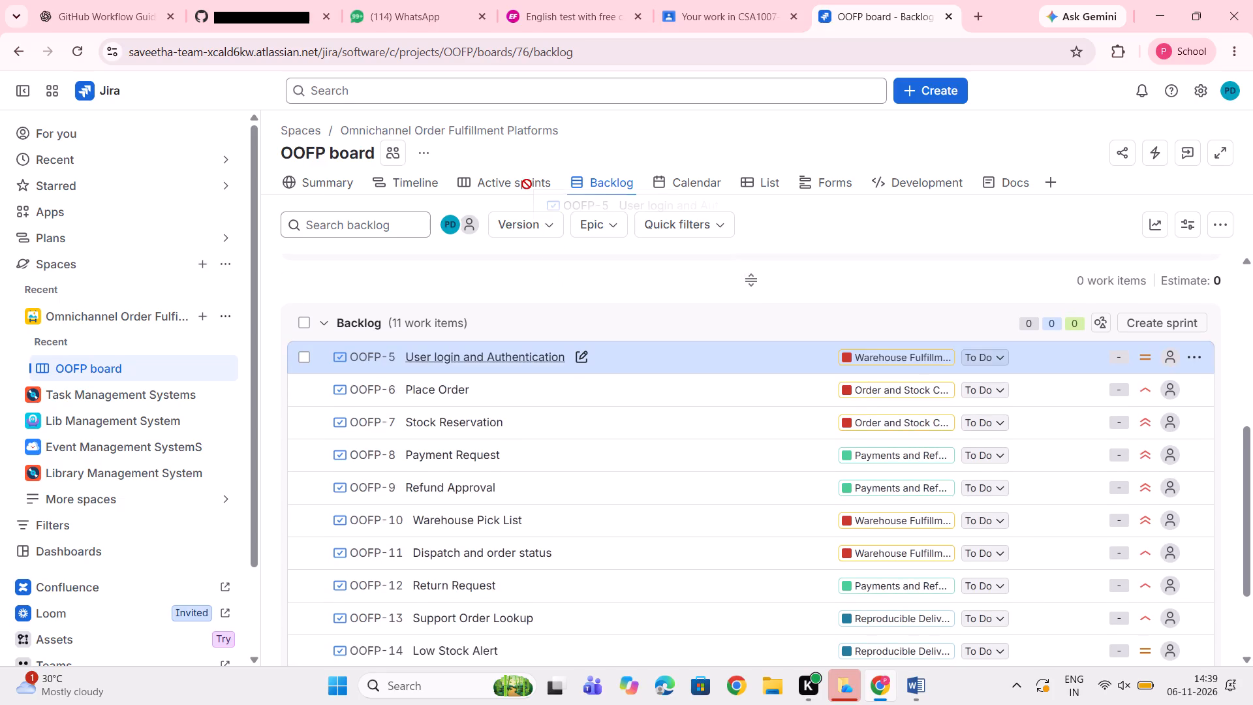
{"action": "left_click_drag", "start_coordinate": [527, 184], "coordinate": [531, 105]}
{"action": "left_click_drag", "start_coordinate": [531, 105], "coordinate": [603, 275]}
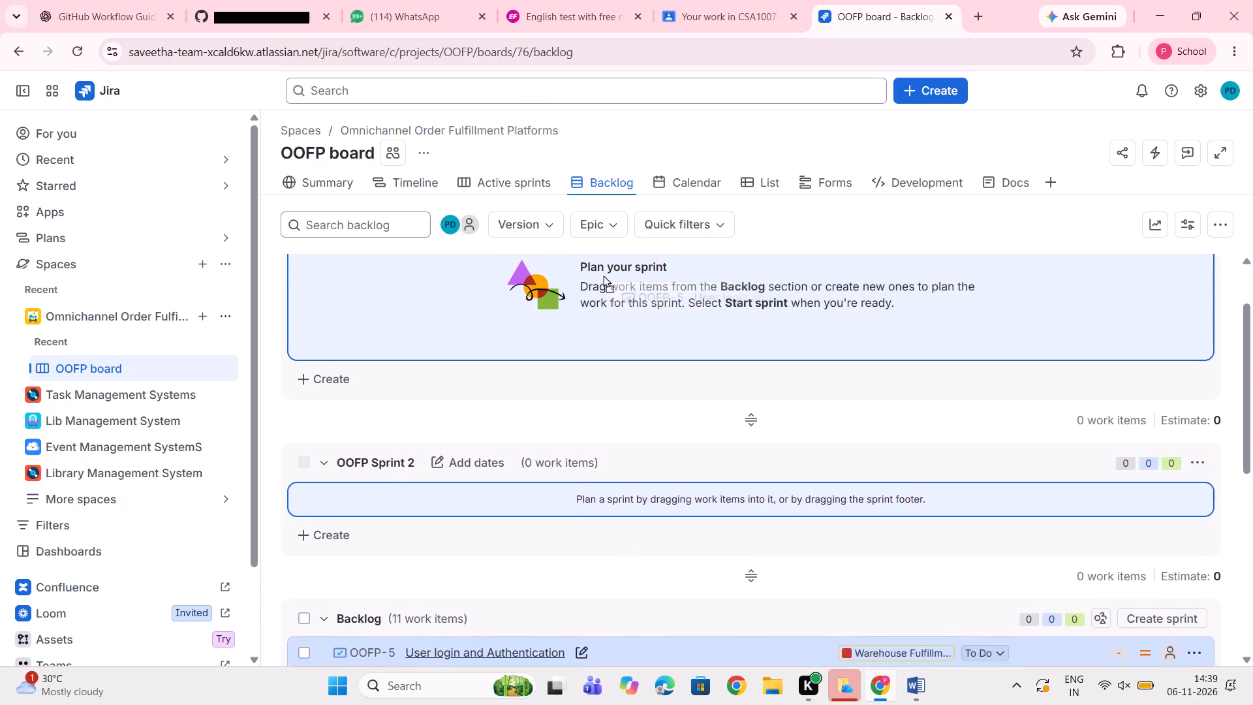
{"action": "left_click_drag", "start_coordinate": [603, 275], "coordinate": [582, 319]}
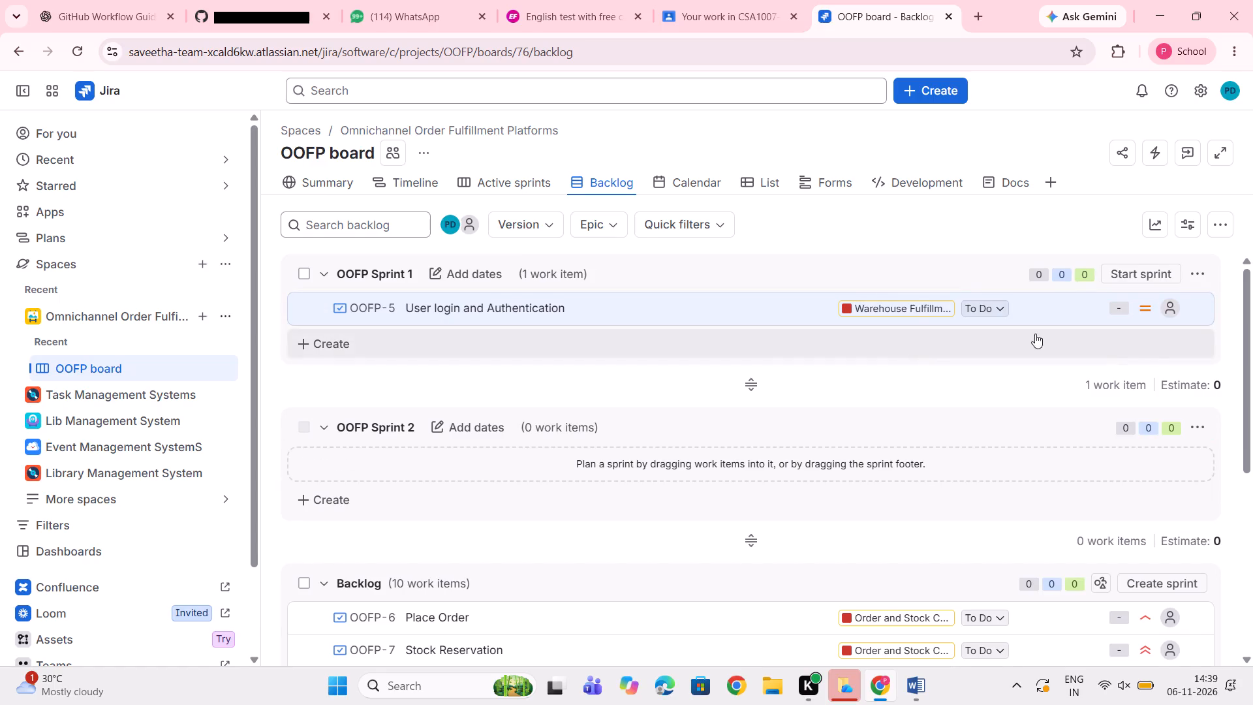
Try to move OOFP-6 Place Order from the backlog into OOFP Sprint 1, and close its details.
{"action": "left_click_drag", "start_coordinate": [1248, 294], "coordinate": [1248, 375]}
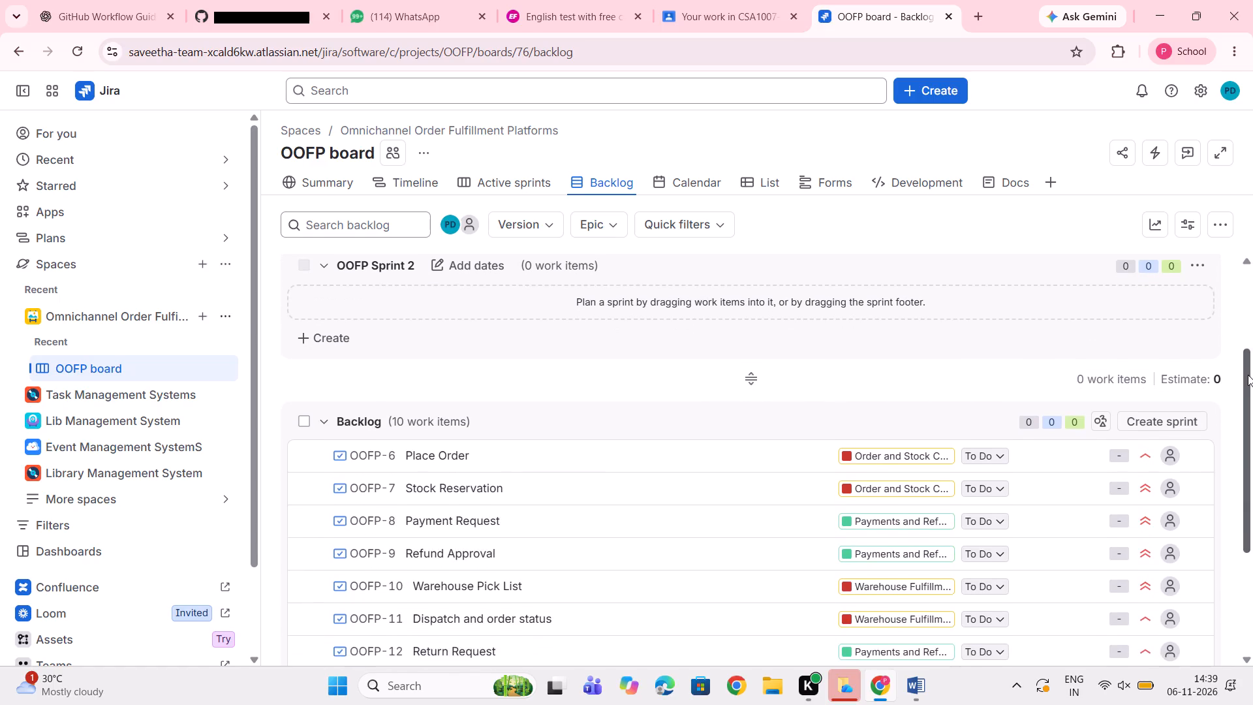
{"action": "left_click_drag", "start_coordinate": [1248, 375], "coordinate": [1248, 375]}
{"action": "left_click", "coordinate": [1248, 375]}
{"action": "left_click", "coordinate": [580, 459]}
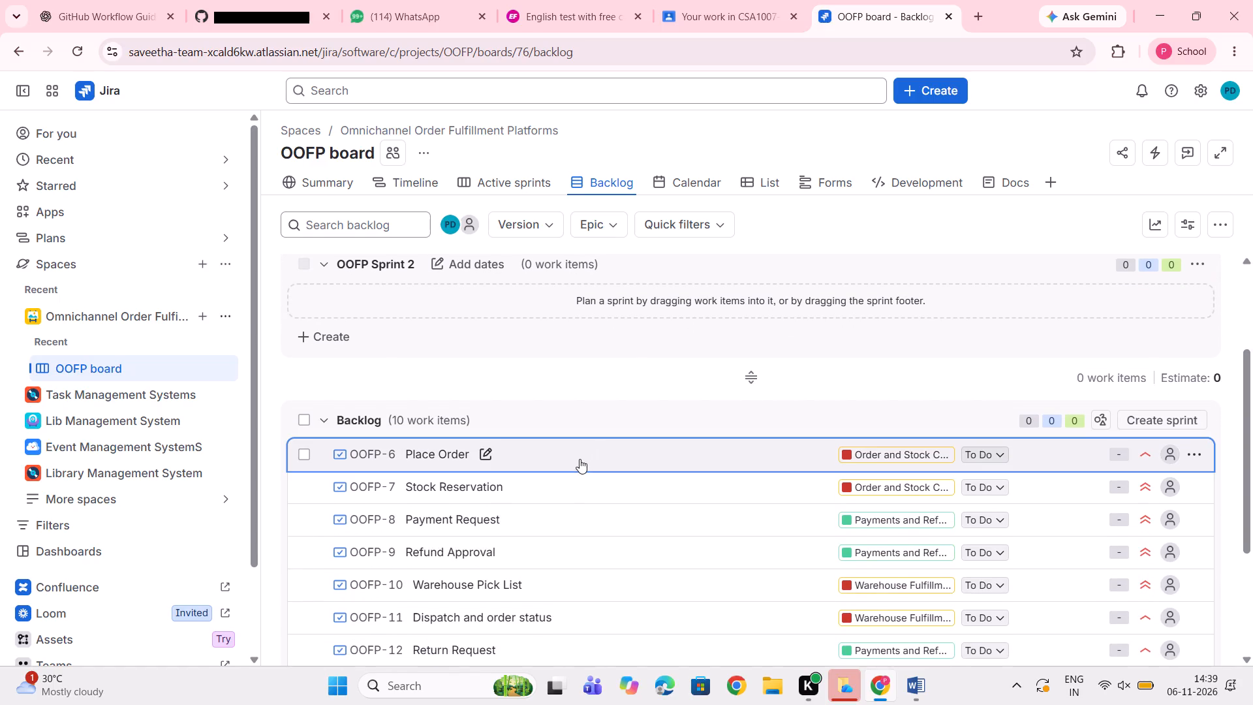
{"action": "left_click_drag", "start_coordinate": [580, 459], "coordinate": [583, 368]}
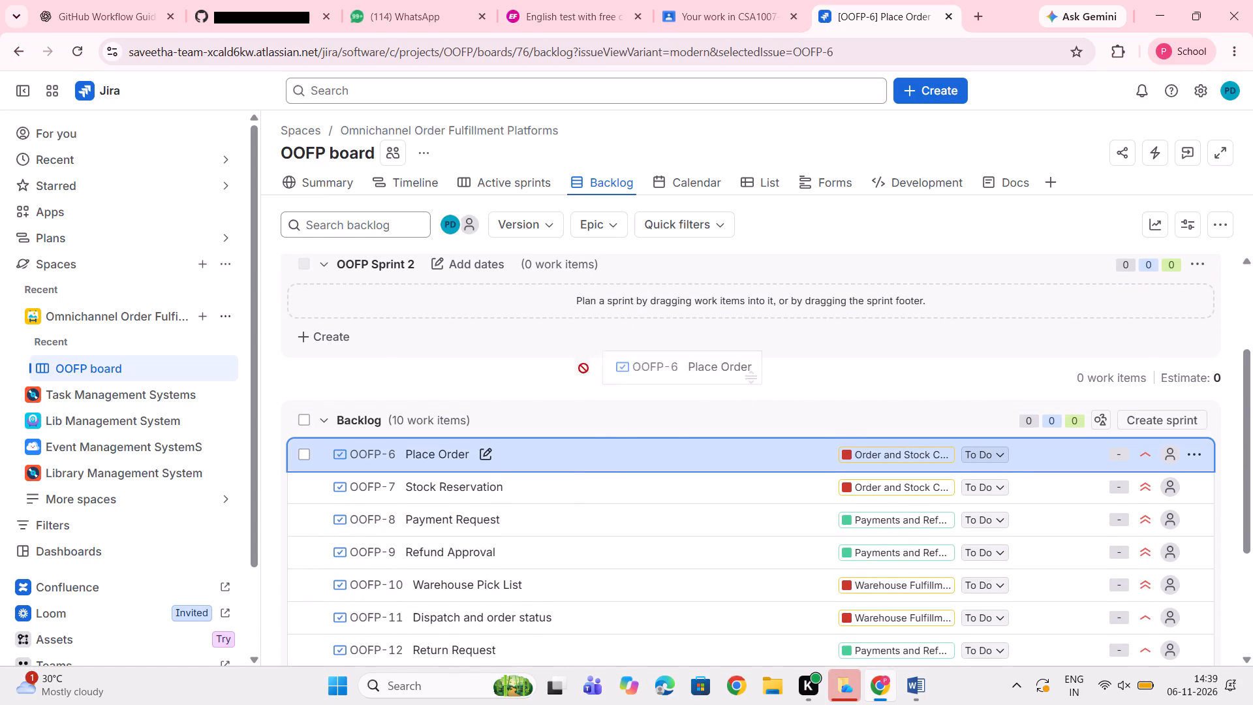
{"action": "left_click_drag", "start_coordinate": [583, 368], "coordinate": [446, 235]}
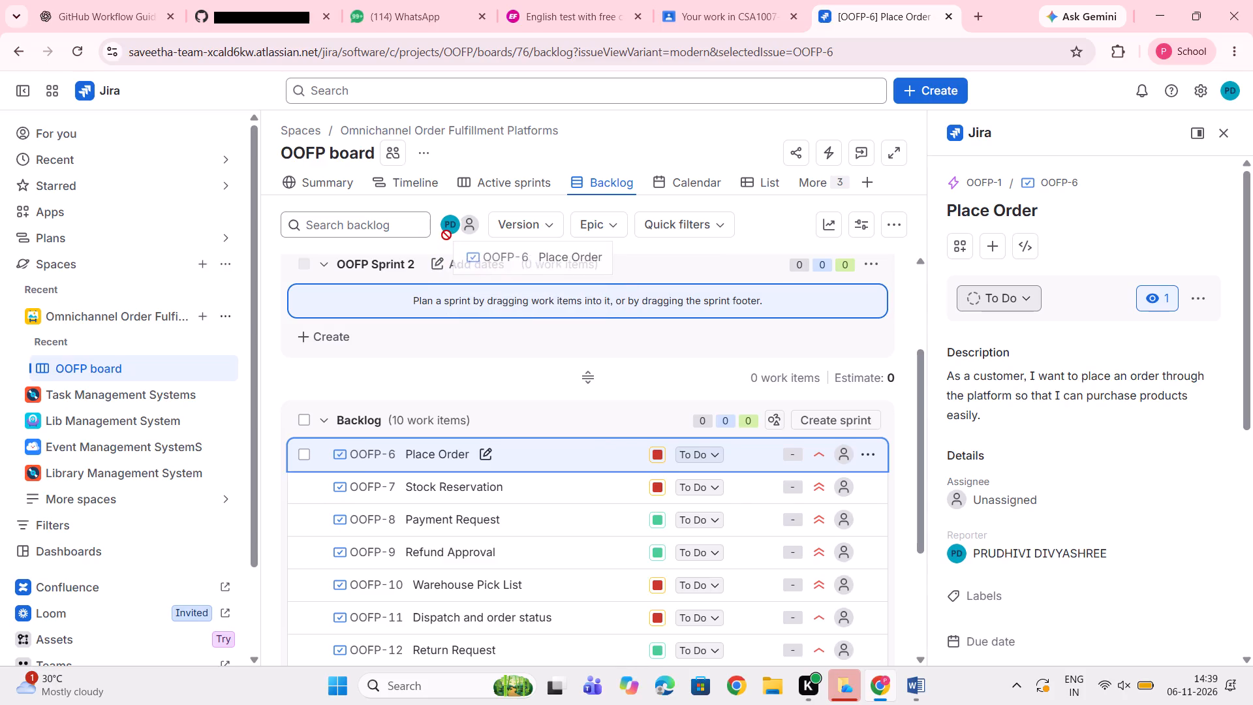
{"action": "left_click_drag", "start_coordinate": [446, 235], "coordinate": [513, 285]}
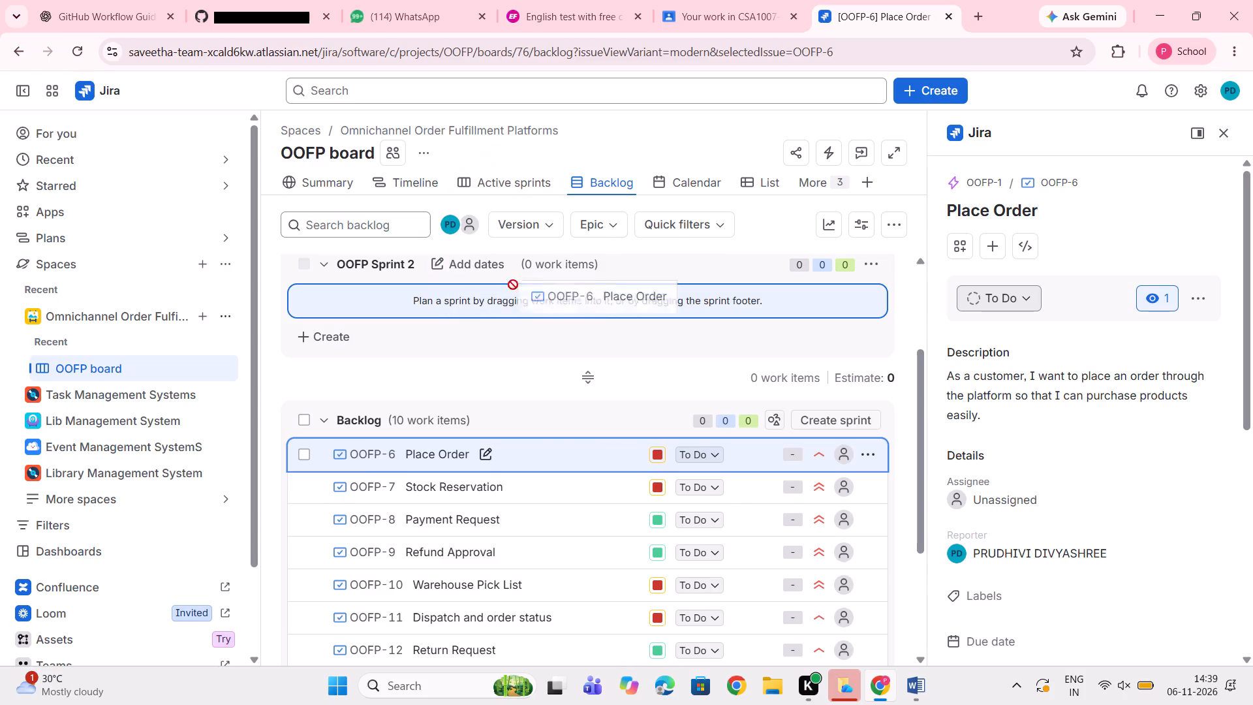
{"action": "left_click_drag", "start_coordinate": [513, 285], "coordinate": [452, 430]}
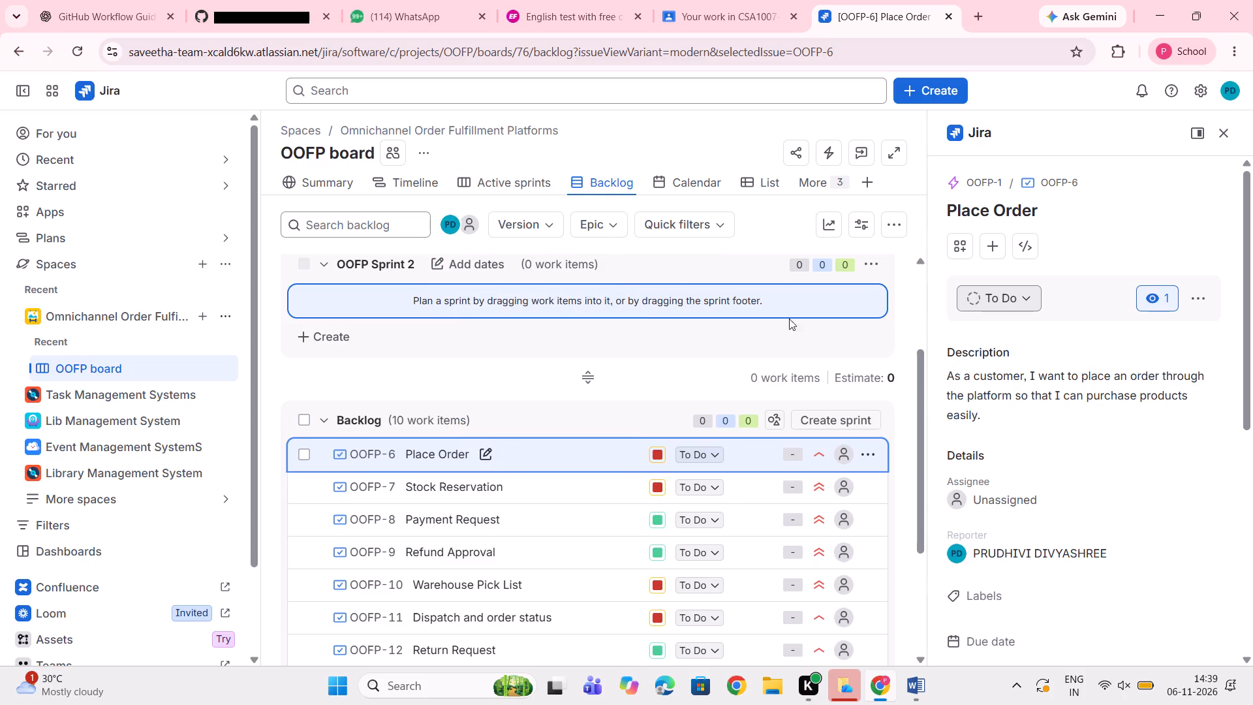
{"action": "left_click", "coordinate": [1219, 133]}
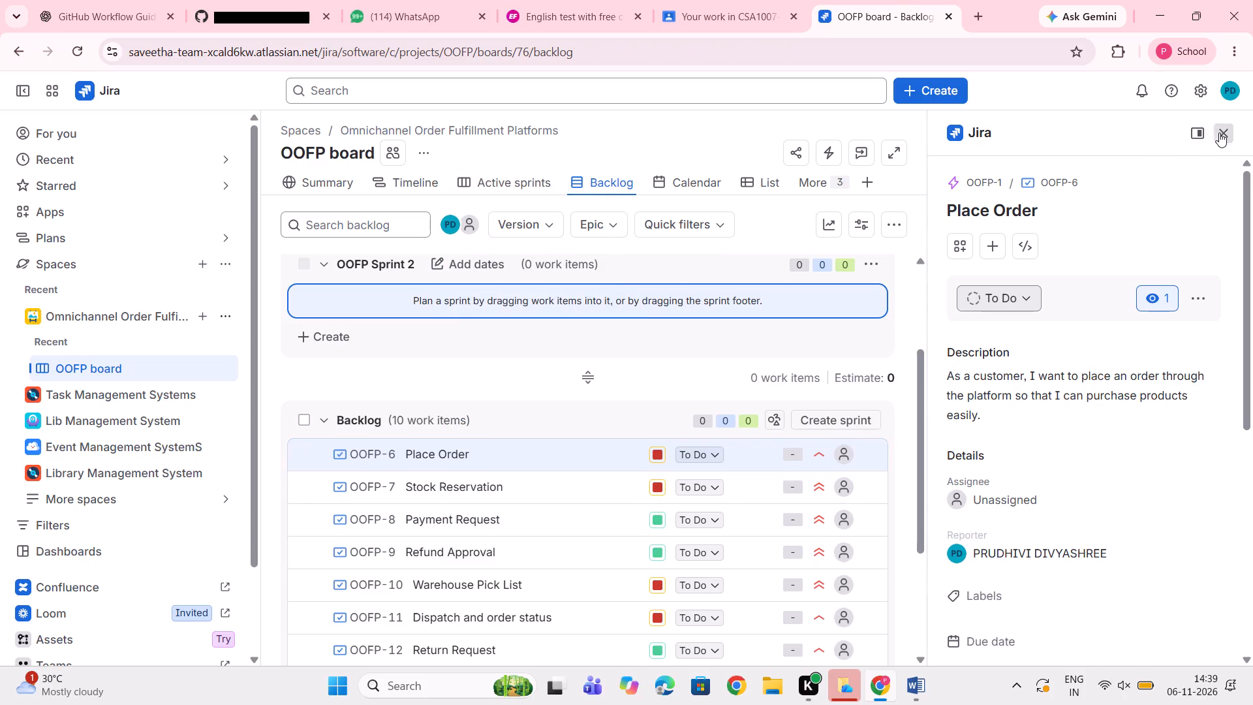
Move OOFP-6 Place Order from the backlog into OOFP Sprint 1, below User login and Authentication.
{"action": "left_click_drag", "start_coordinate": [646, 458], "coordinate": [651, 443]}
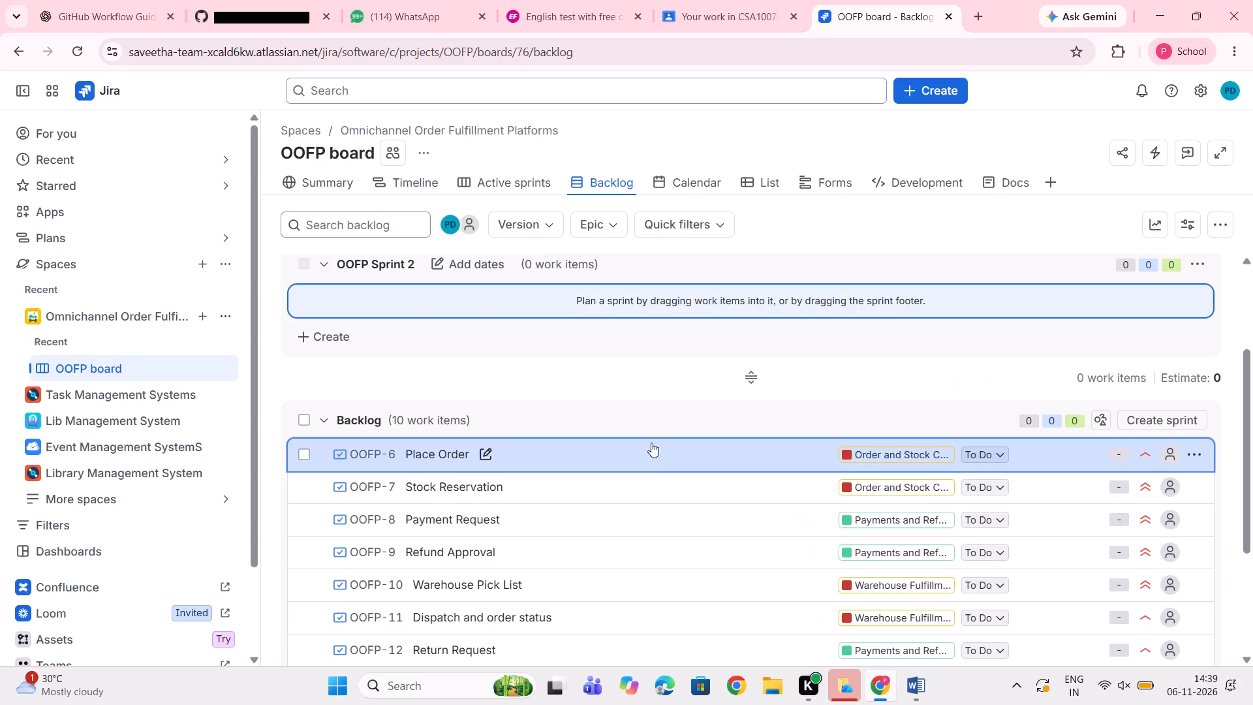
{"action": "left_click_drag", "start_coordinate": [651, 443], "coordinate": [685, 195]}
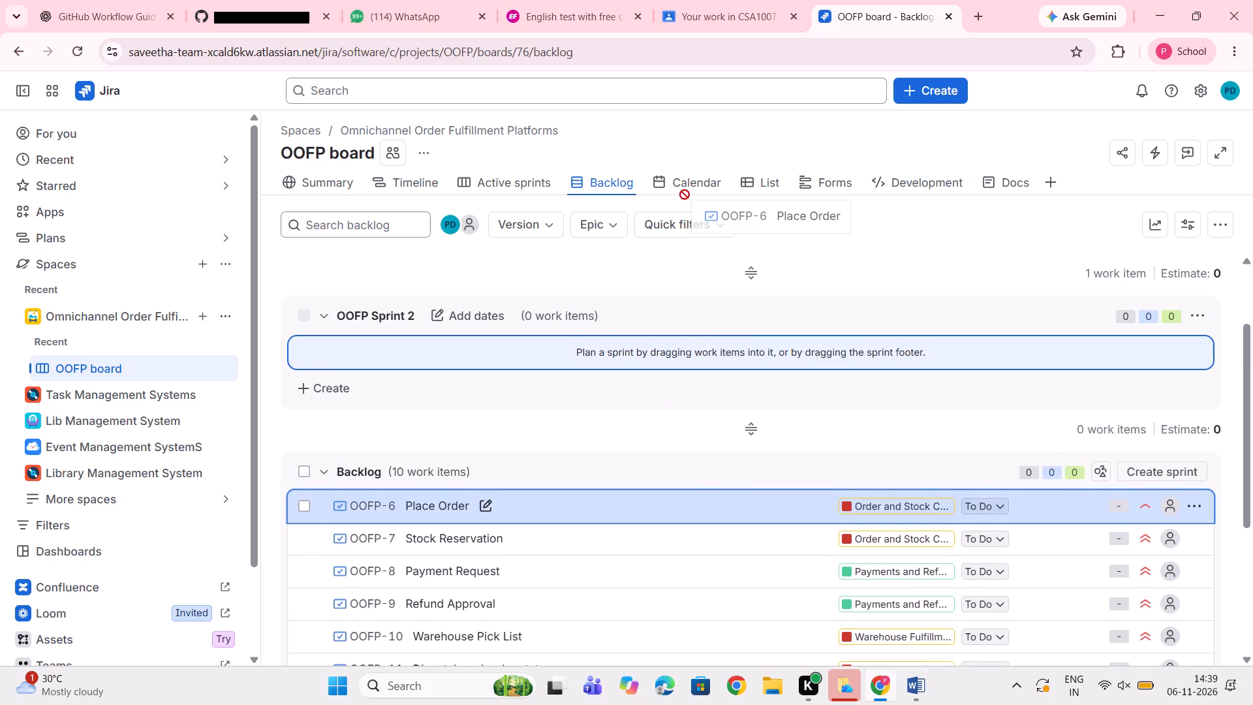
{"action": "left_click_drag", "start_coordinate": [685, 195], "coordinate": [819, 39]}
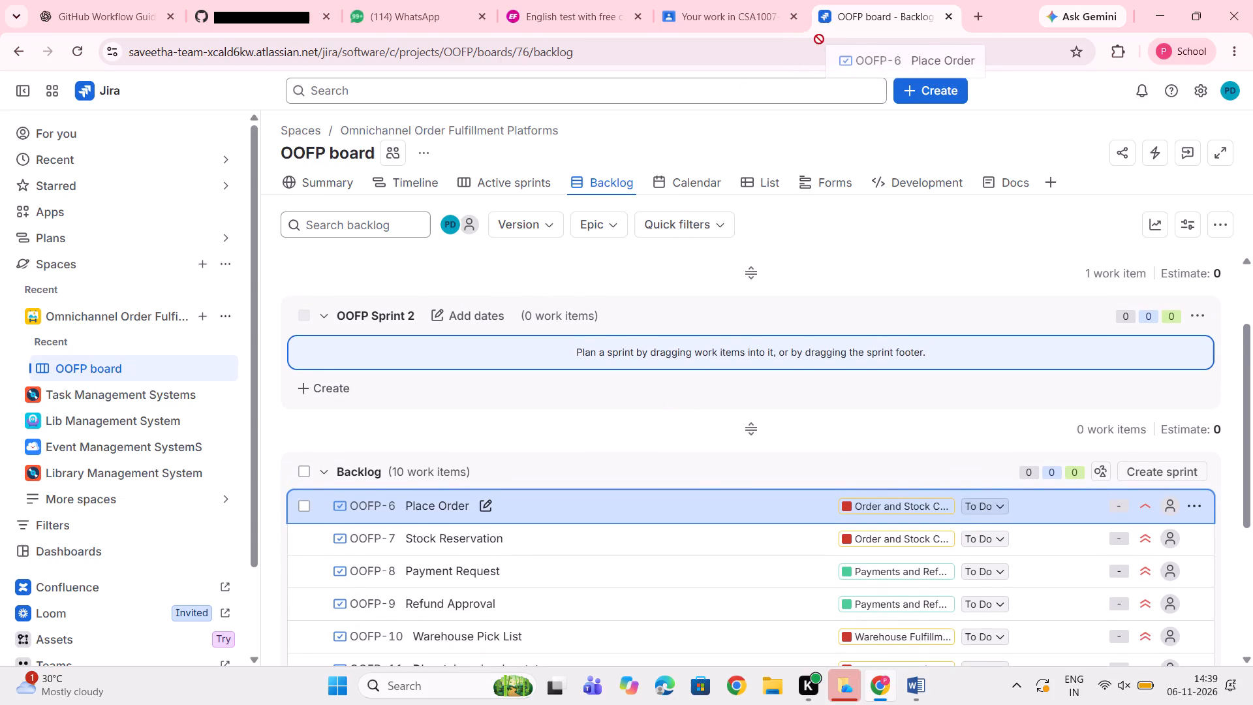
{"action": "left_click_drag", "start_coordinate": [819, 39], "coordinate": [656, 294]}
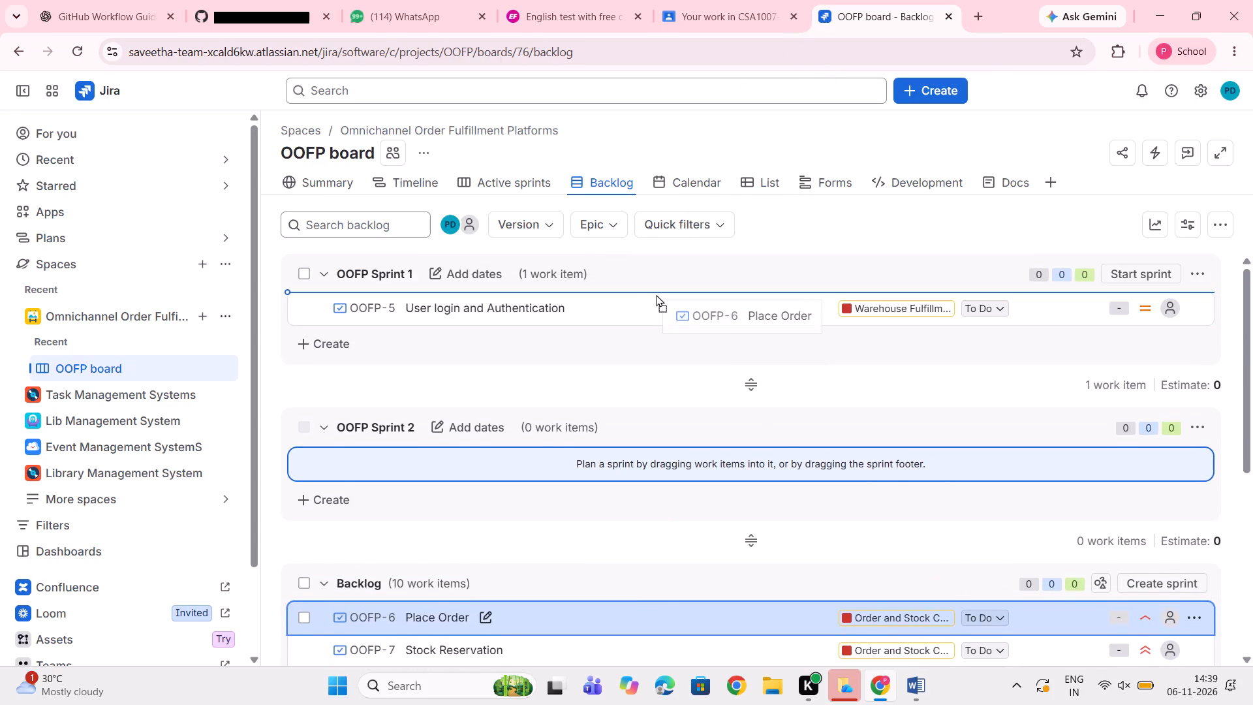
{"action": "left_click_drag", "start_coordinate": [656, 294], "coordinate": [657, 315]}
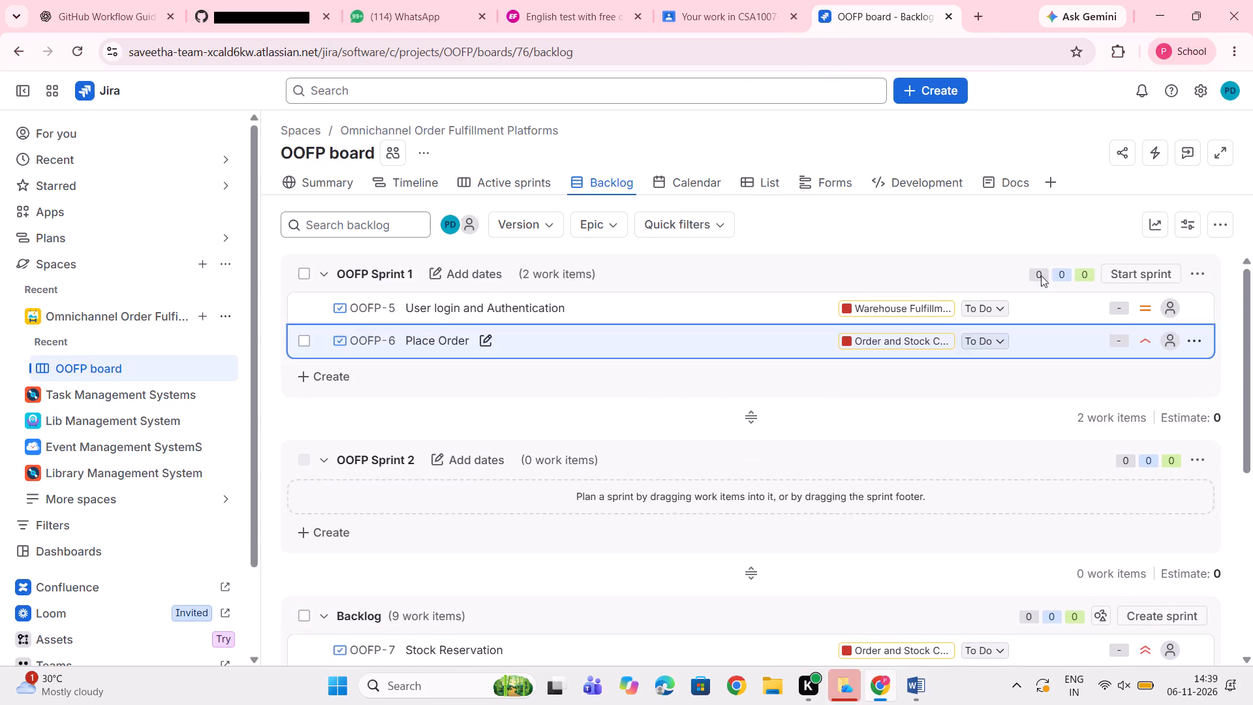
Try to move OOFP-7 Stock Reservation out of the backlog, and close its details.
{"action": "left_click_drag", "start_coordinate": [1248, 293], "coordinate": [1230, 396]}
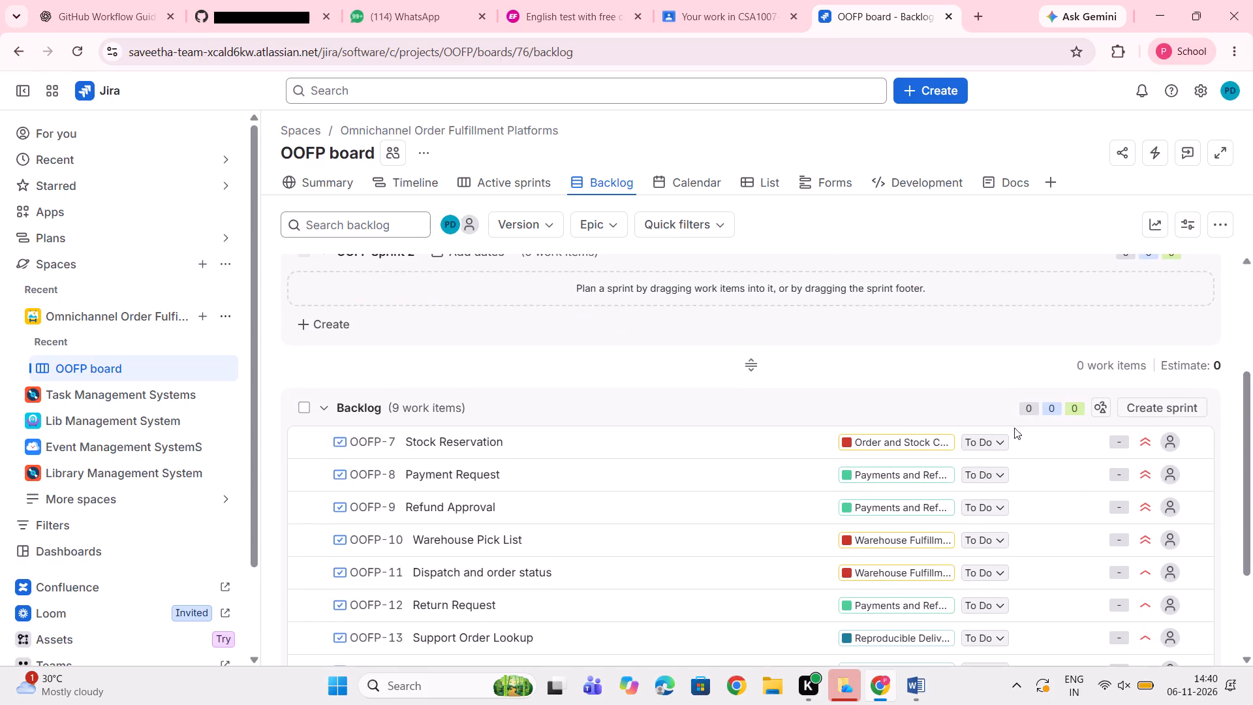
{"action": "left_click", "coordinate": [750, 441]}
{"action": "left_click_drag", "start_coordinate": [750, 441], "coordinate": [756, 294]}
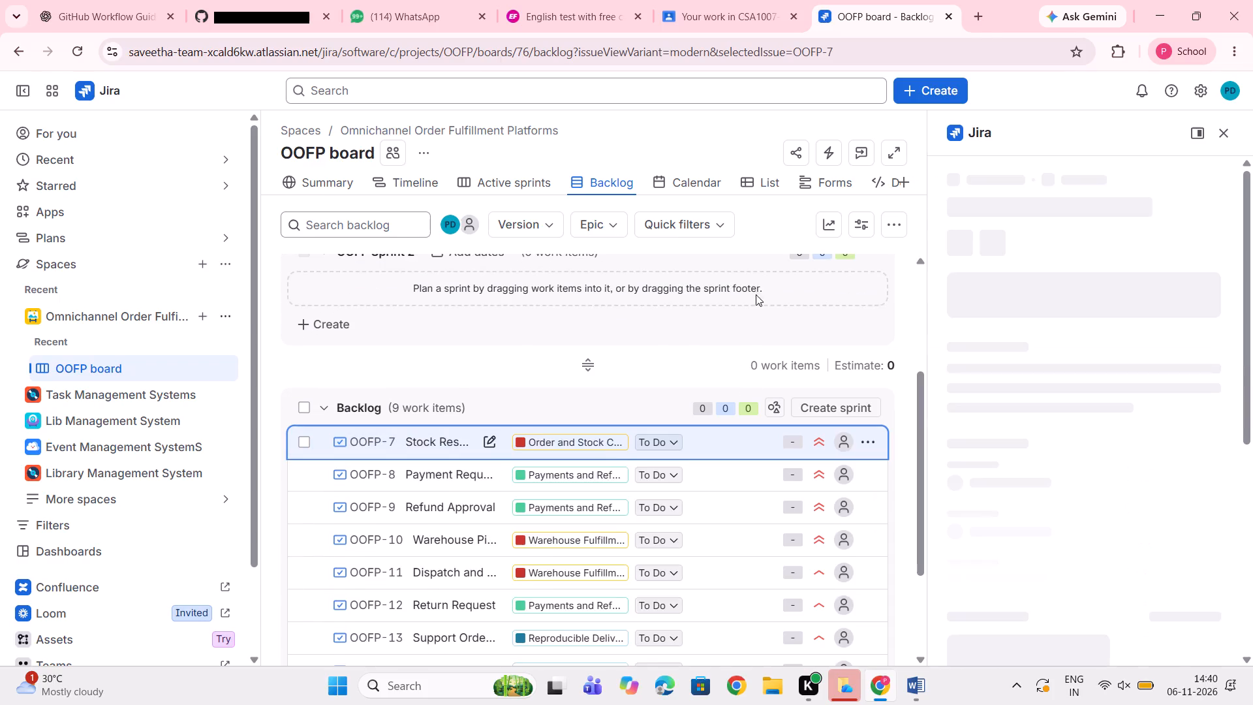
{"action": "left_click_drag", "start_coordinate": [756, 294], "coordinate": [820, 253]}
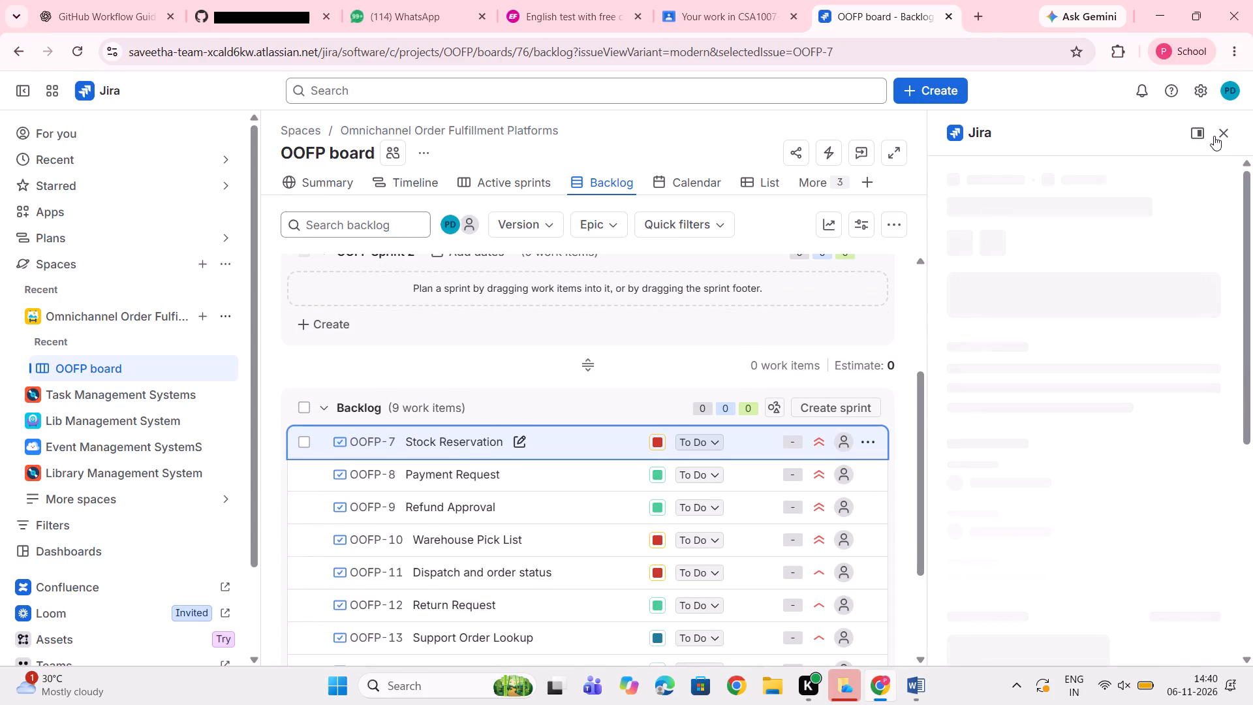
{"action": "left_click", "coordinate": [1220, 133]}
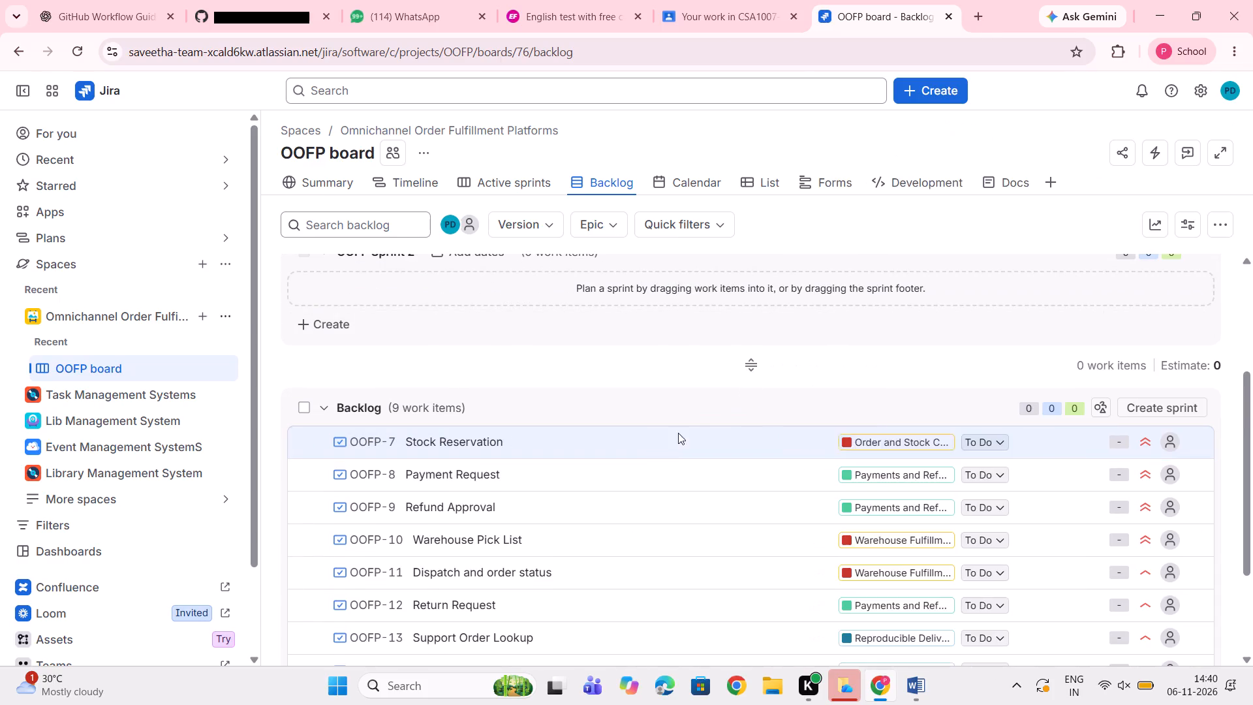
Move OOFP-7 Stock Reservation from the backlog into OOFP Sprint 1, below Place Order, and close its details.
{"action": "left_click", "coordinate": [632, 445]}
{"action": "left_click_drag", "start_coordinate": [632, 445], "coordinate": [632, 444]}
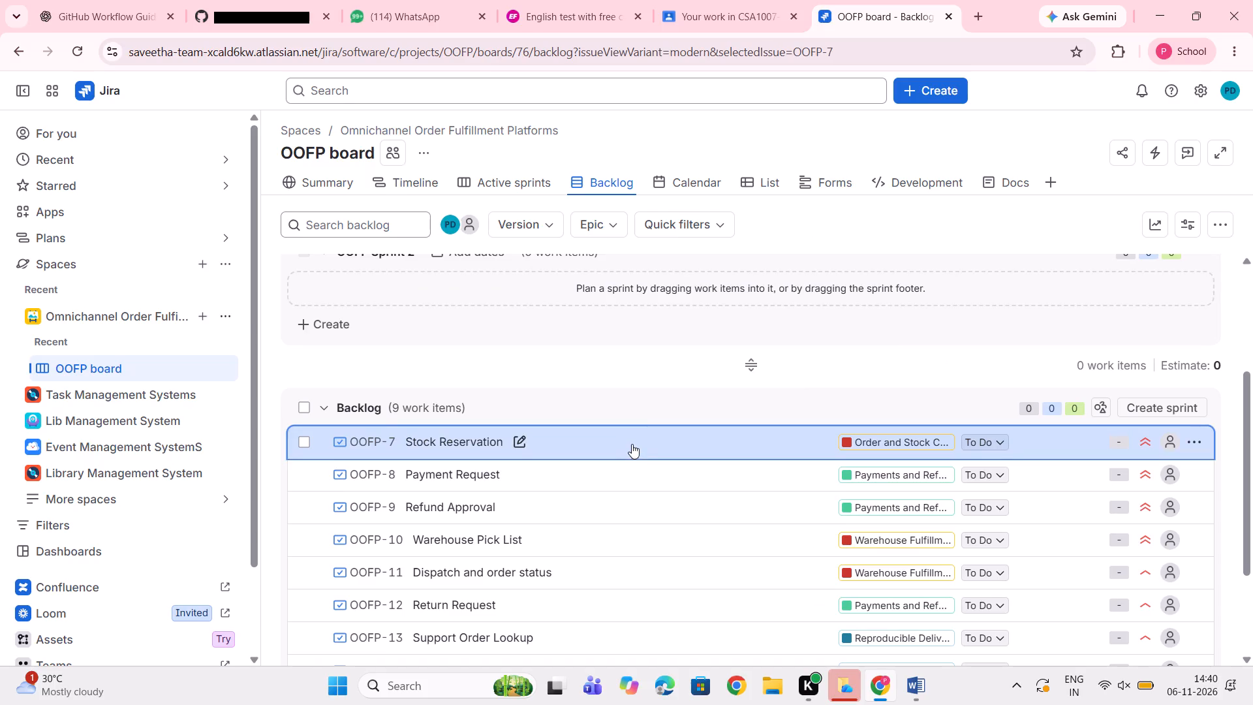
{"action": "left_click_drag", "start_coordinate": [632, 444], "coordinate": [600, 337]}
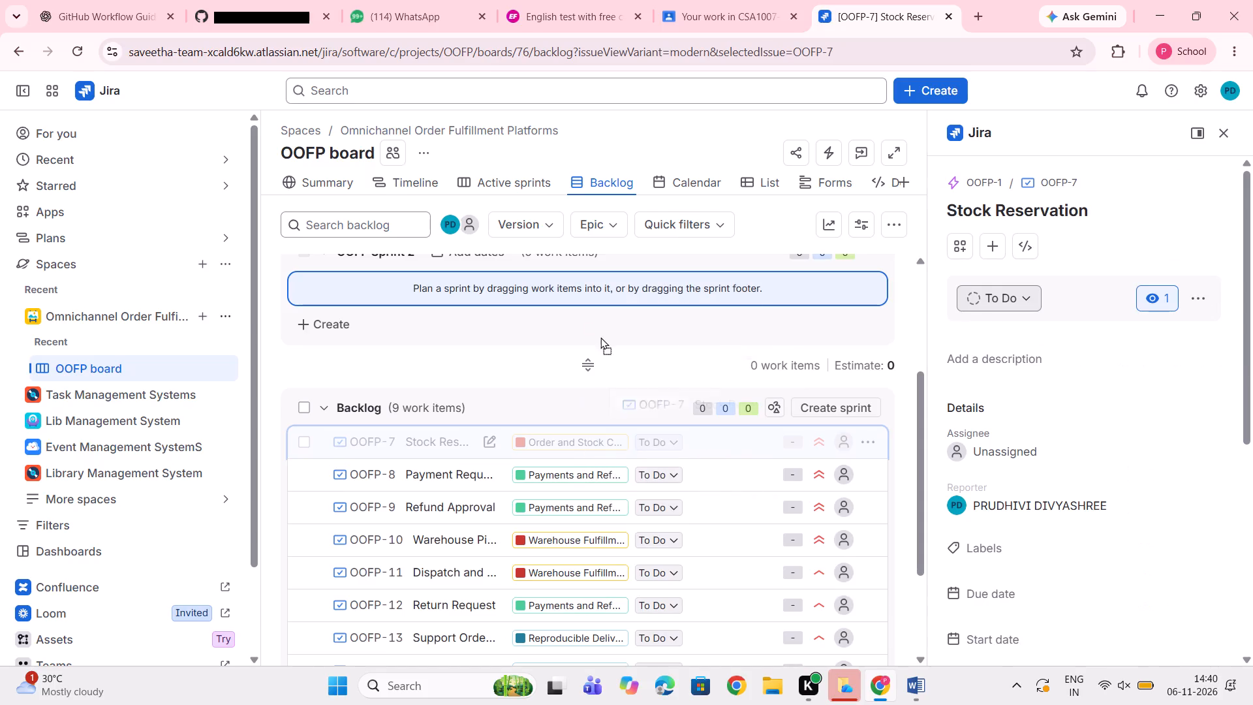
{"action": "left_click_drag", "start_coordinate": [600, 337], "coordinate": [531, 260]}
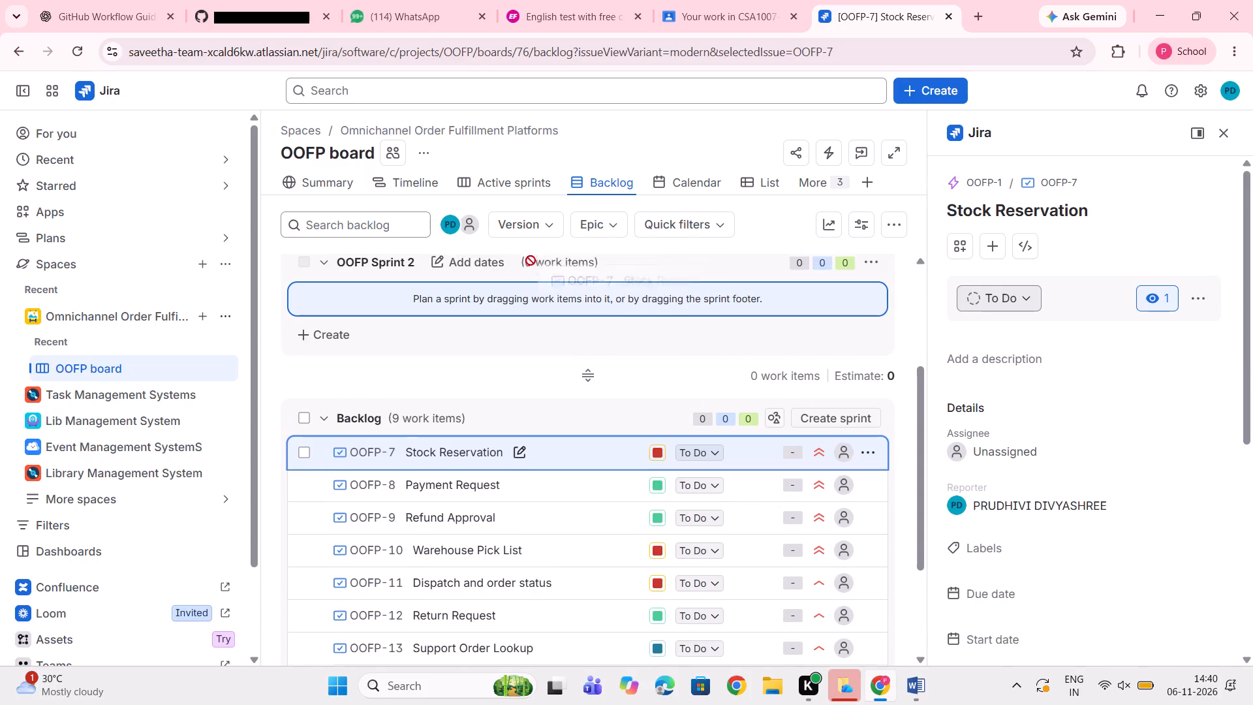
{"action": "left_click_drag", "start_coordinate": [531, 260], "coordinate": [529, 265]}
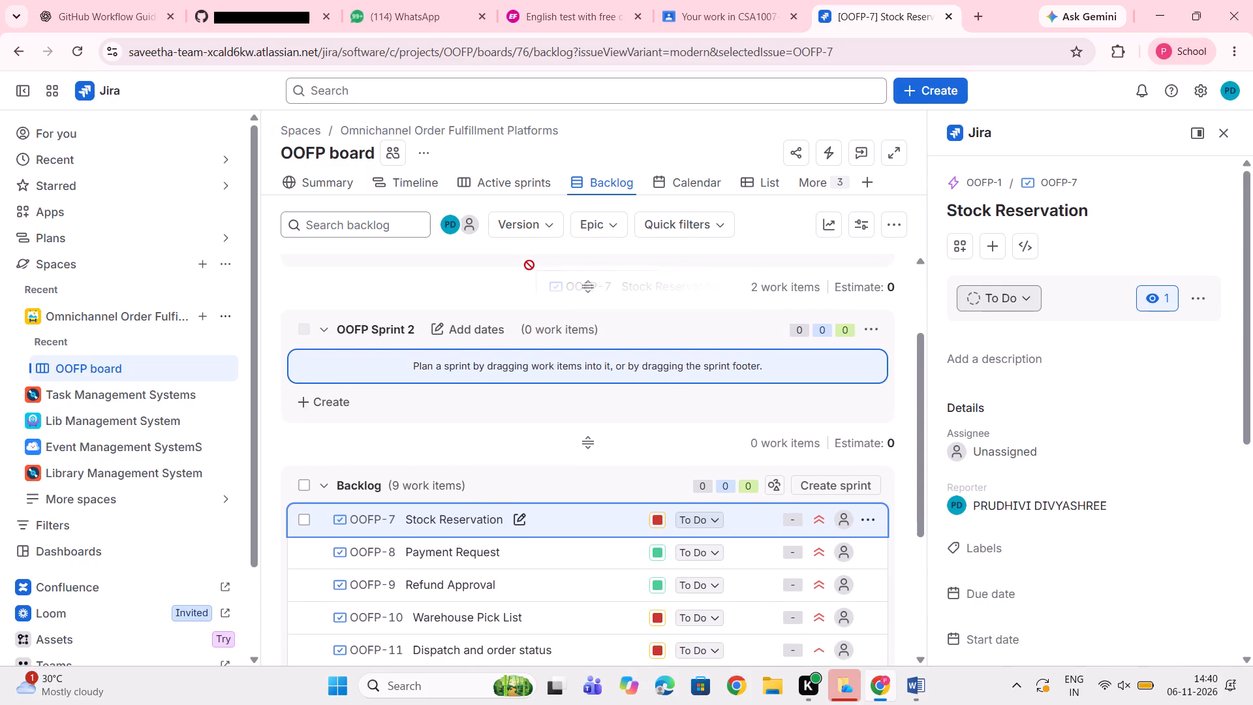
{"action": "left_click_drag", "start_coordinate": [529, 265], "coordinate": [519, 294]}
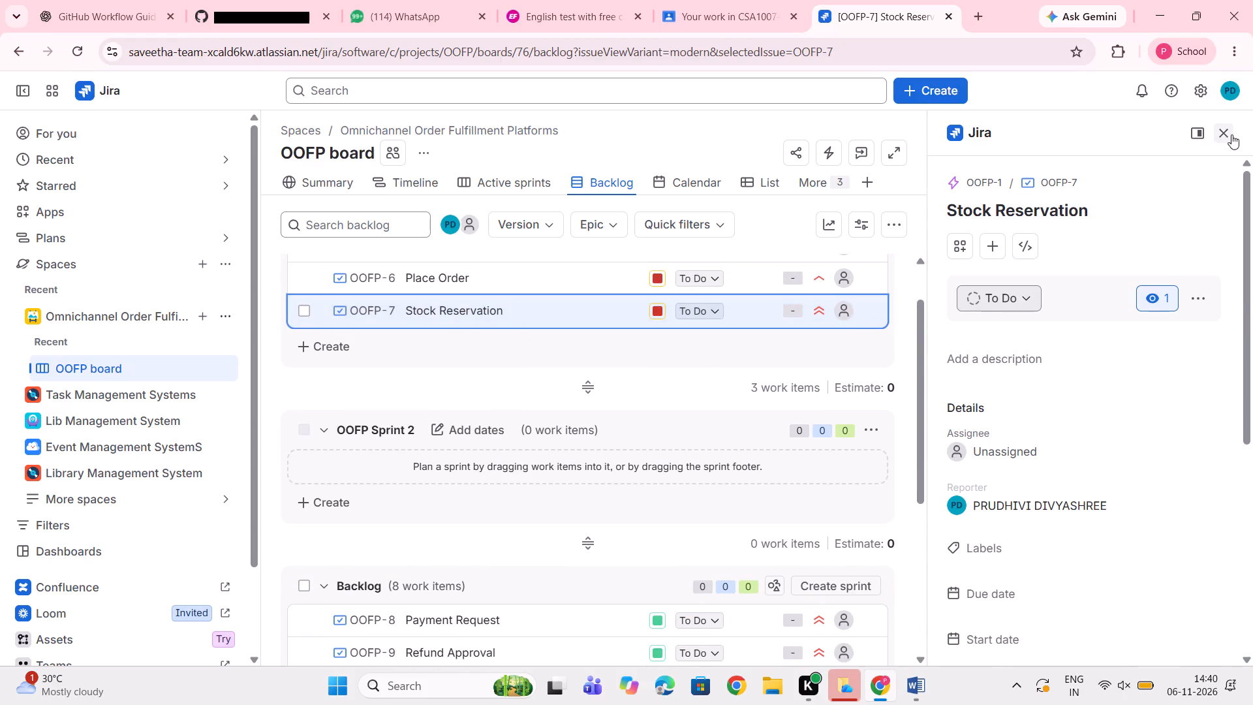
{"action": "left_click", "coordinate": [1231, 134]}
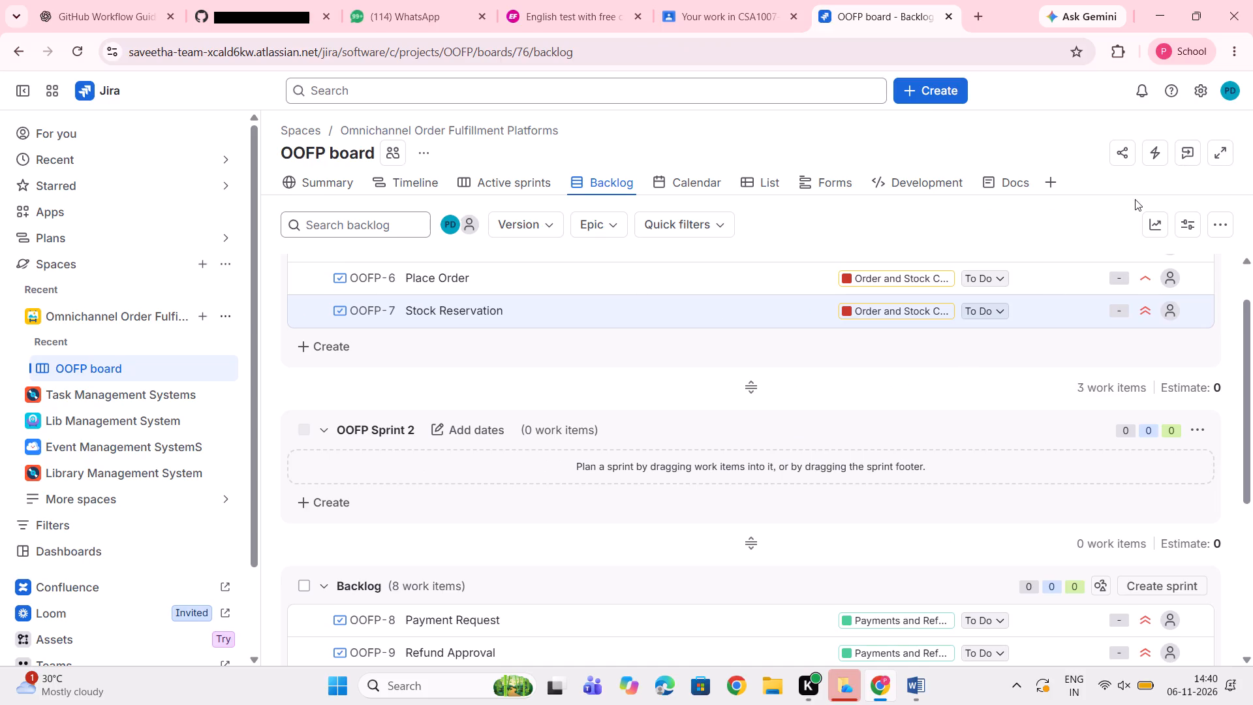
Delete the empty sprint OOFP Sprint 2.
{"action": "left_click", "coordinate": [1198, 433]}
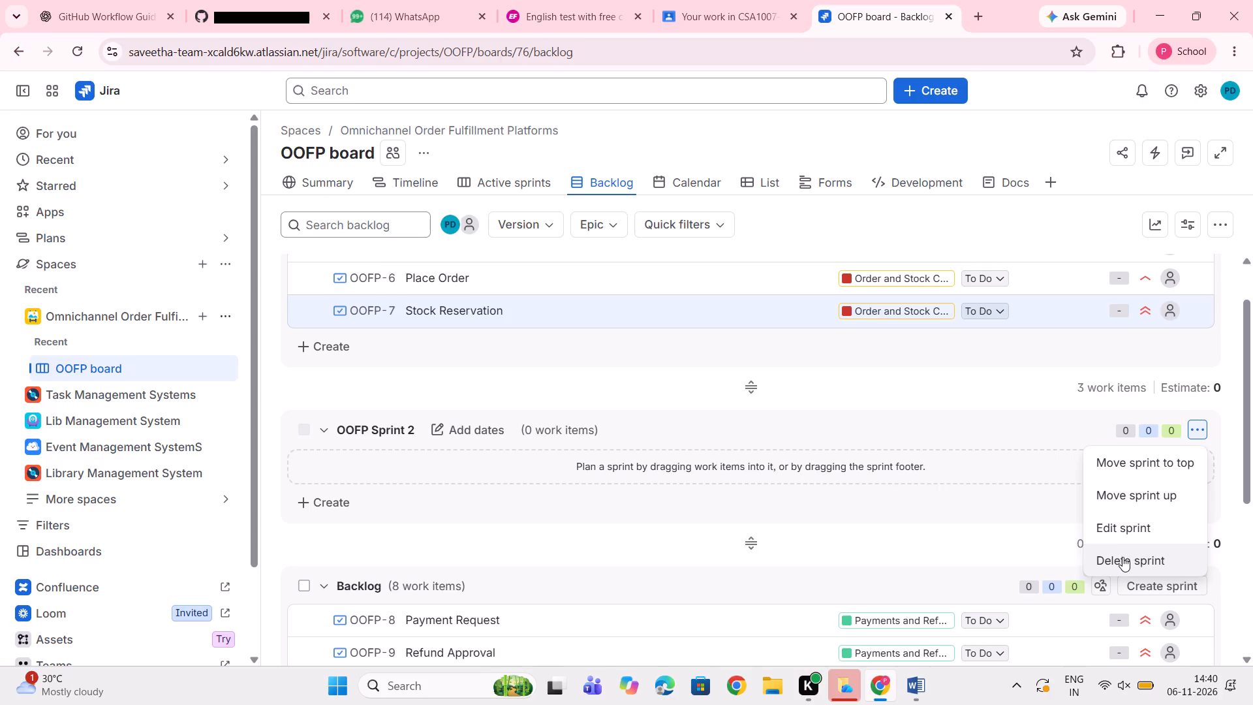
{"action": "left_click", "coordinate": [1122, 557]}
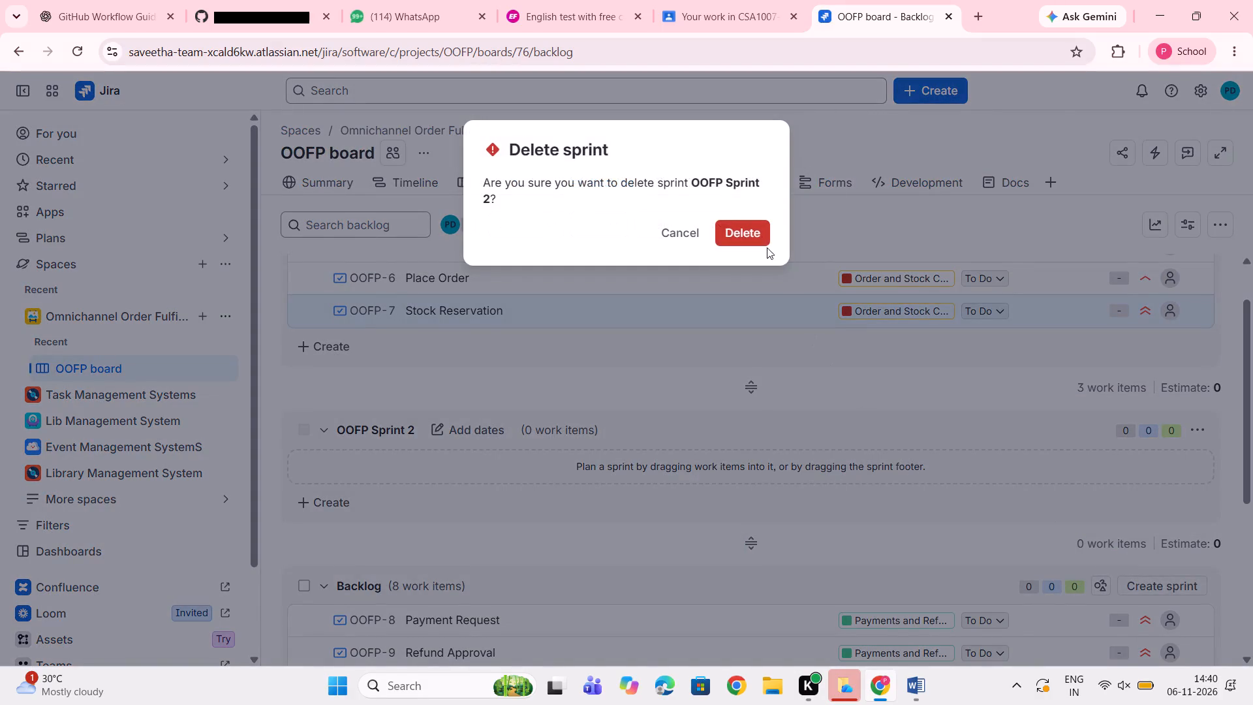
{"action": "left_click", "coordinate": [763, 220]}
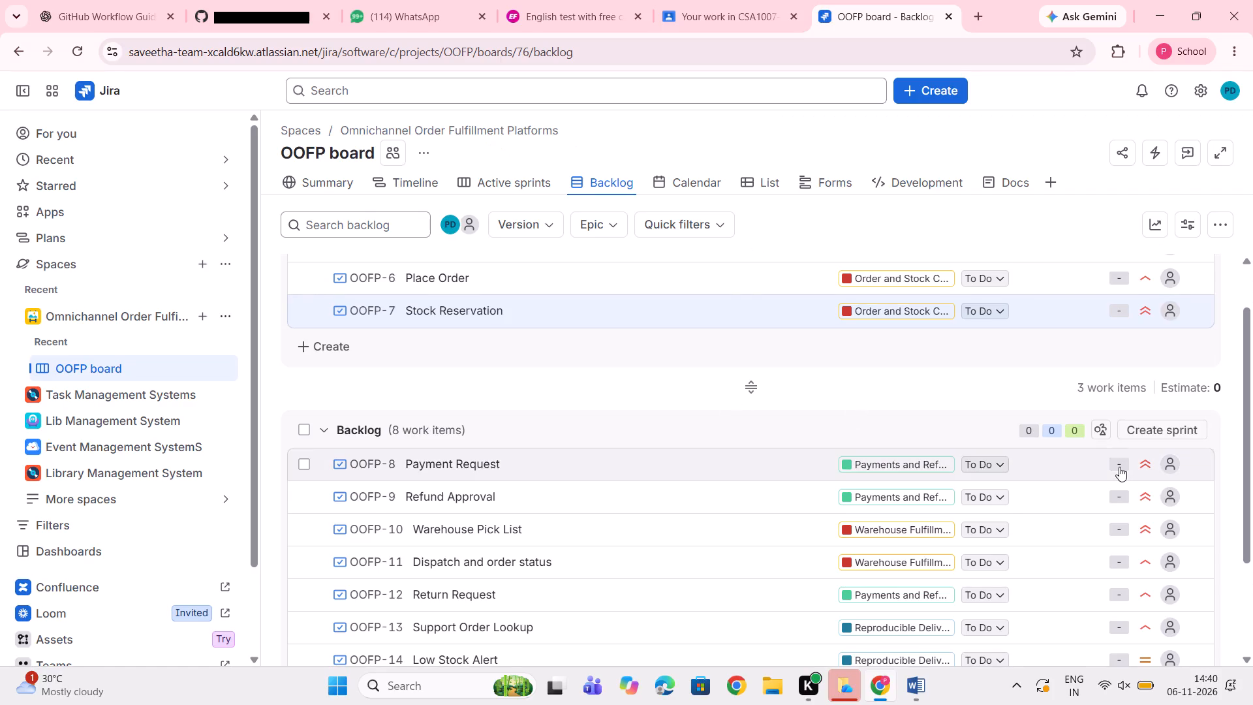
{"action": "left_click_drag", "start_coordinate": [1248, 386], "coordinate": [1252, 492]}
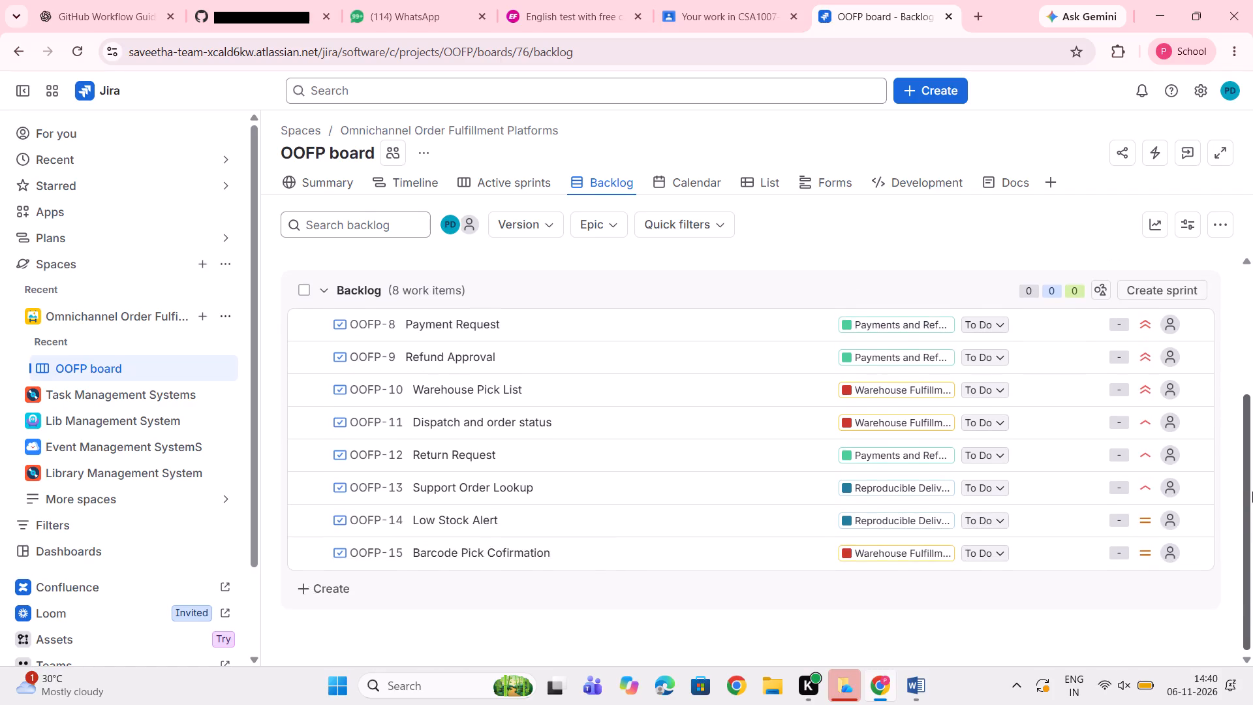
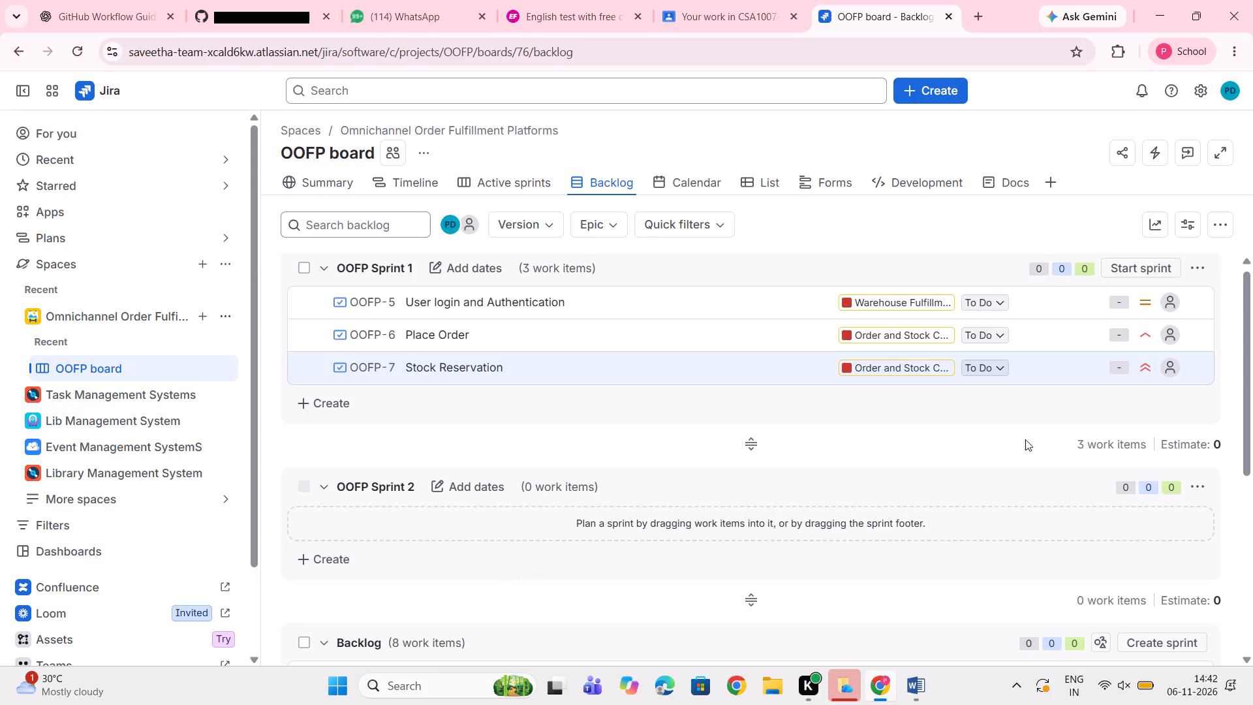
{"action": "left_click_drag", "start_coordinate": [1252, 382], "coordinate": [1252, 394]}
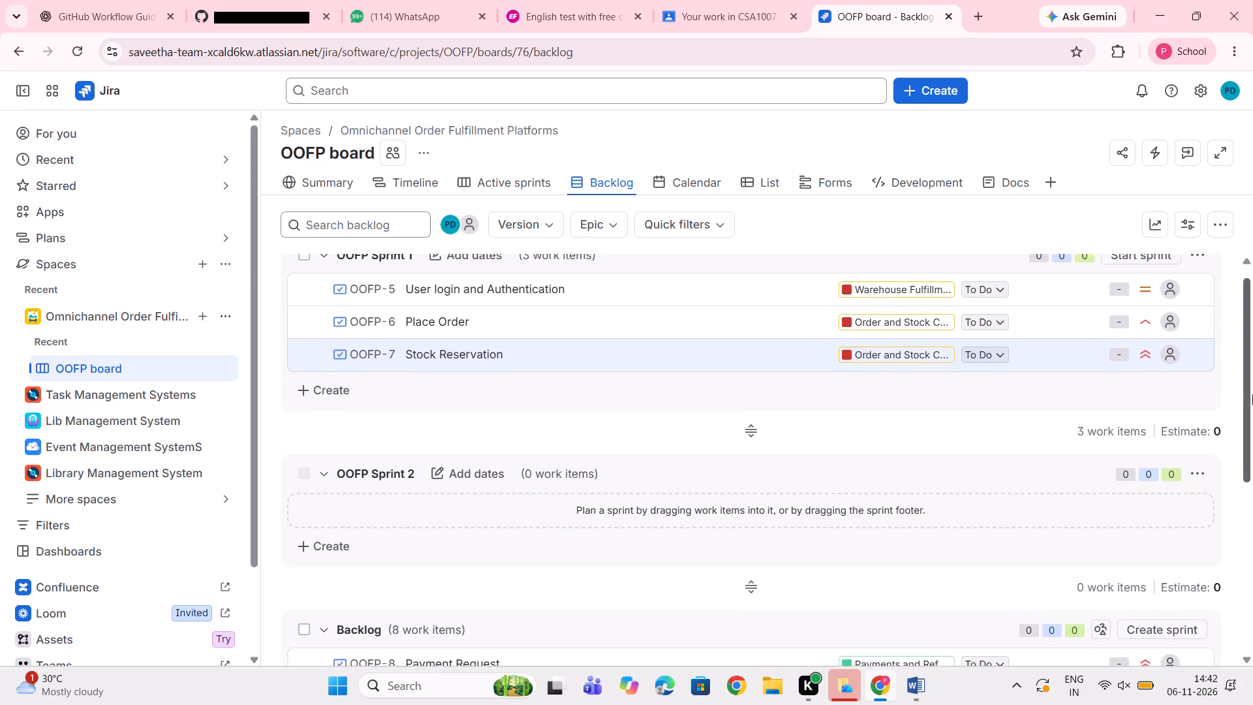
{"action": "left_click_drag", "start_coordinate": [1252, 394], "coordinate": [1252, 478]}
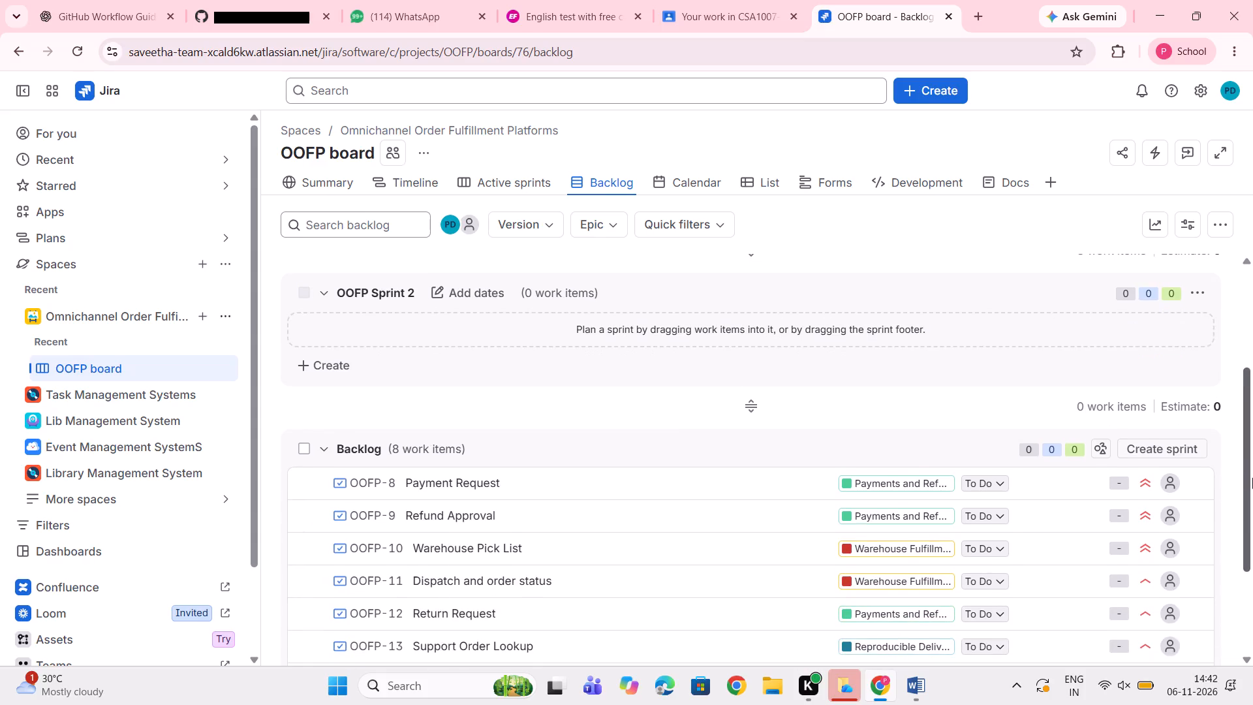
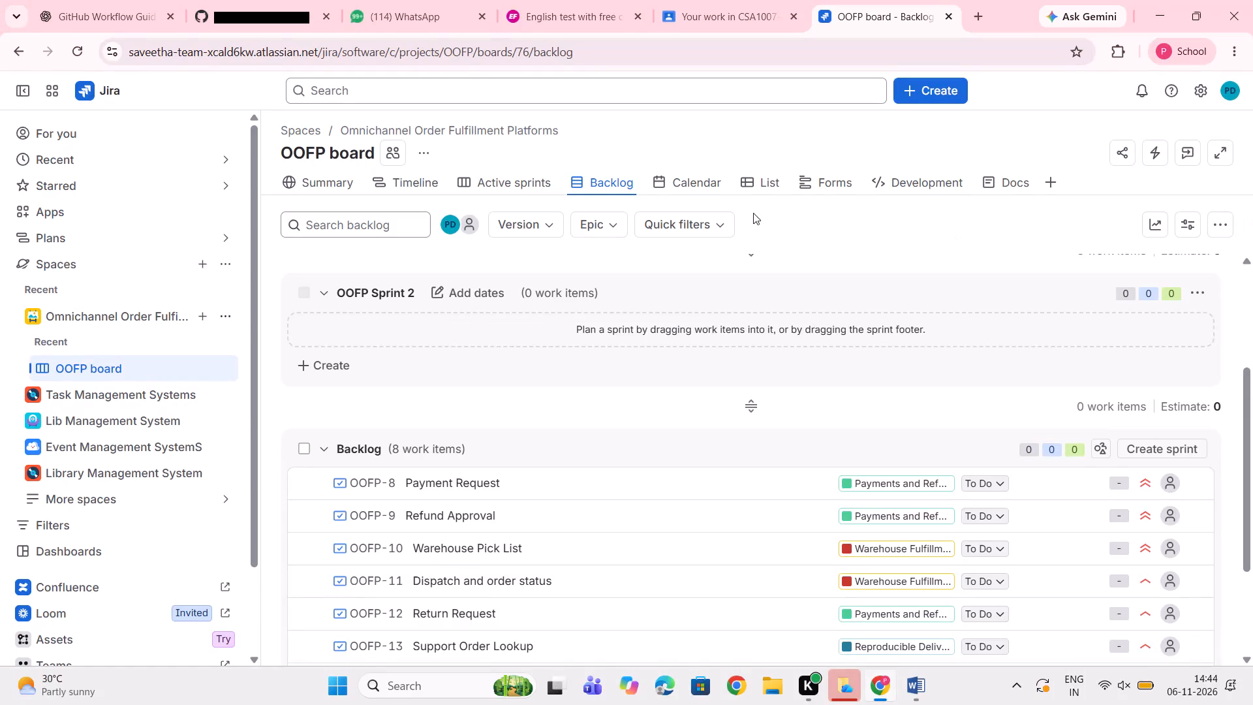
Open the details of the Payment Request work item, OOFP-8, from the backlog.
{"action": "left_click", "coordinate": [457, 477]}
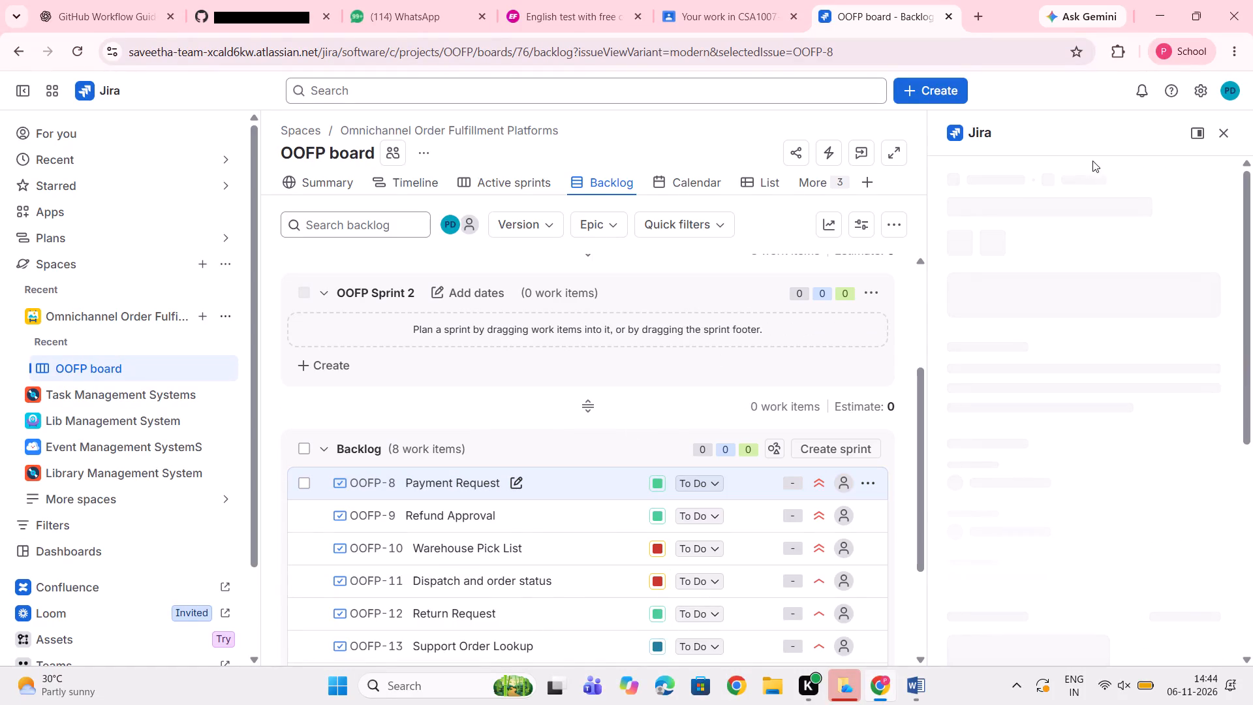
{"action": "left_click", "coordinate": [1225, 127]}
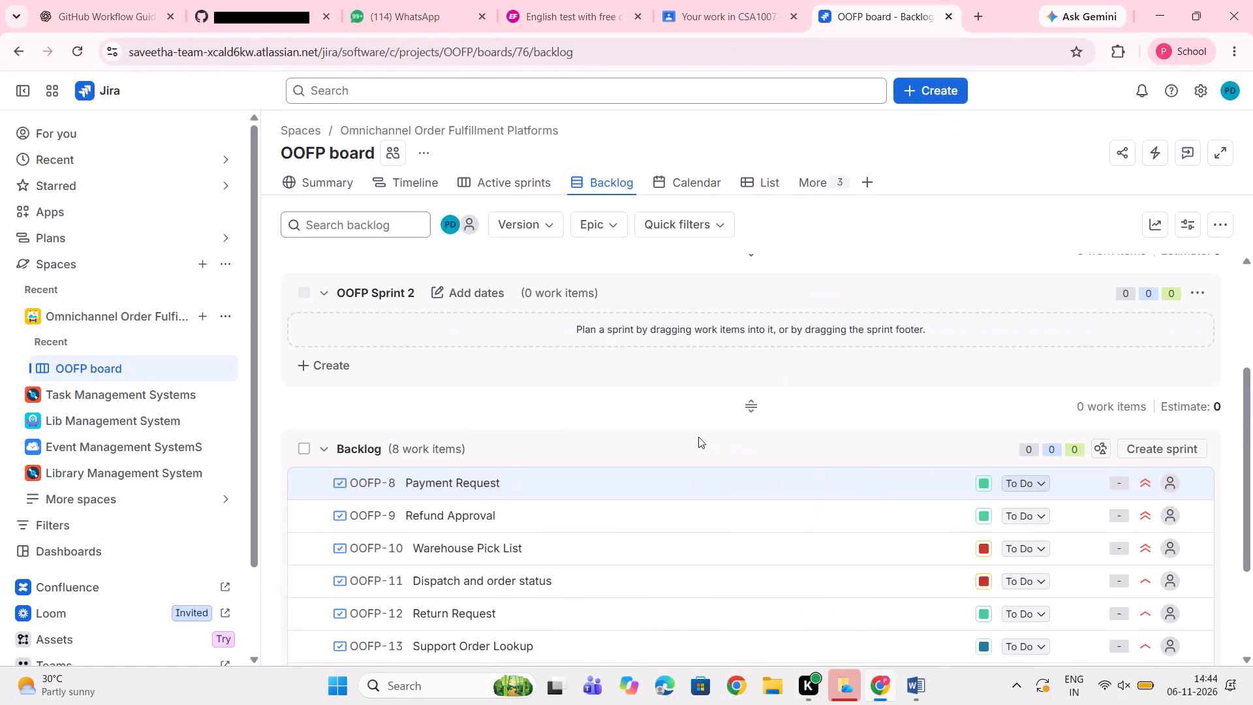
{"action": "left_click", "coordinate": [676, 484]}
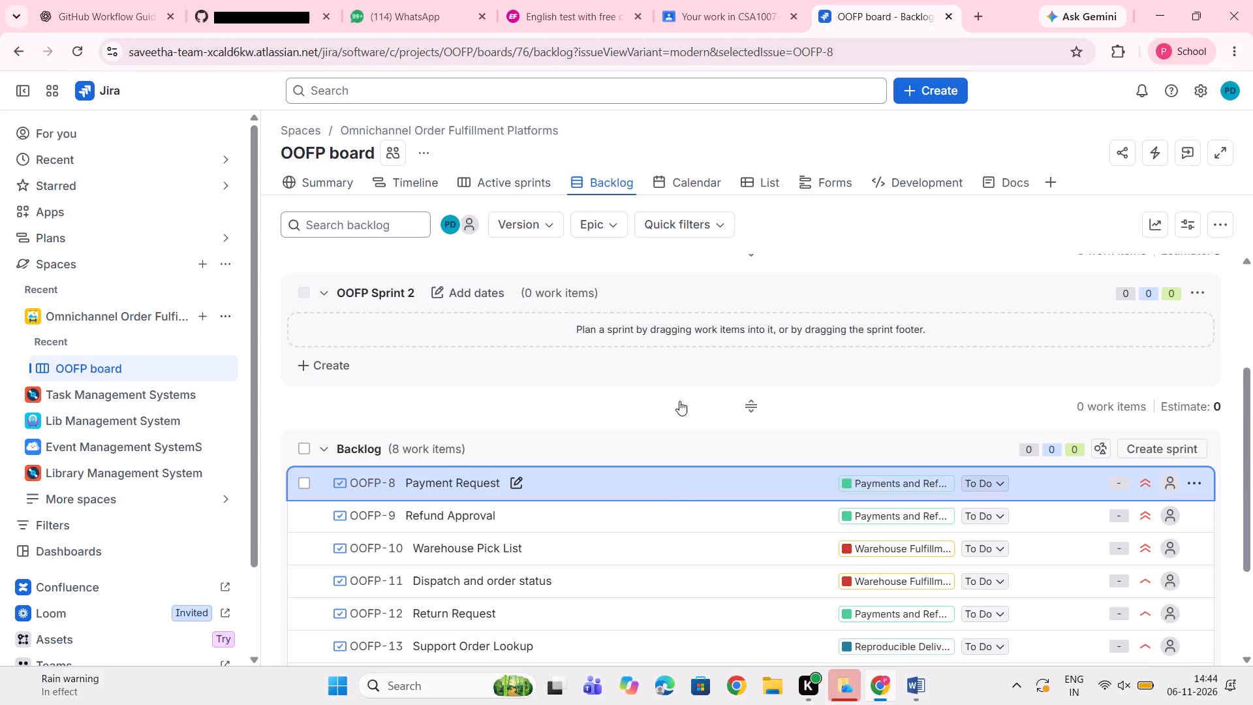
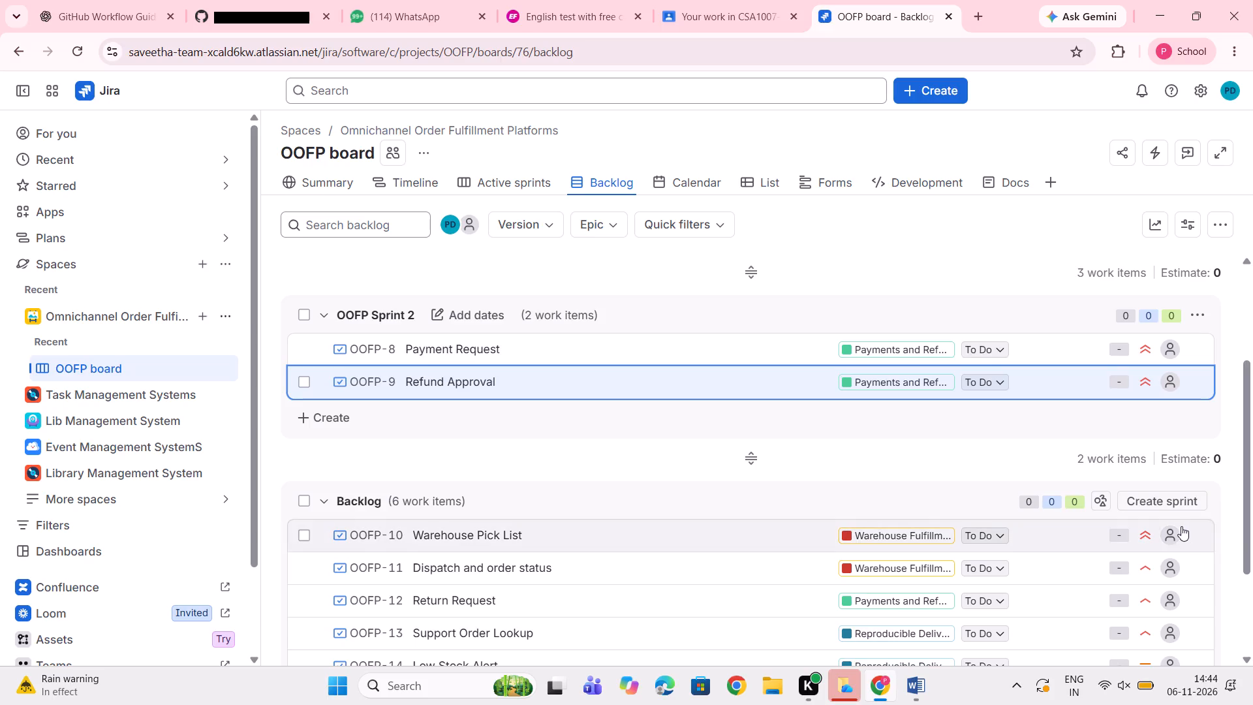
Create a third, empty sprint below OOFP Sprint 2 for the remaining backlog work items.
{"action": "left_click", "coordinate": [1183, 502]}
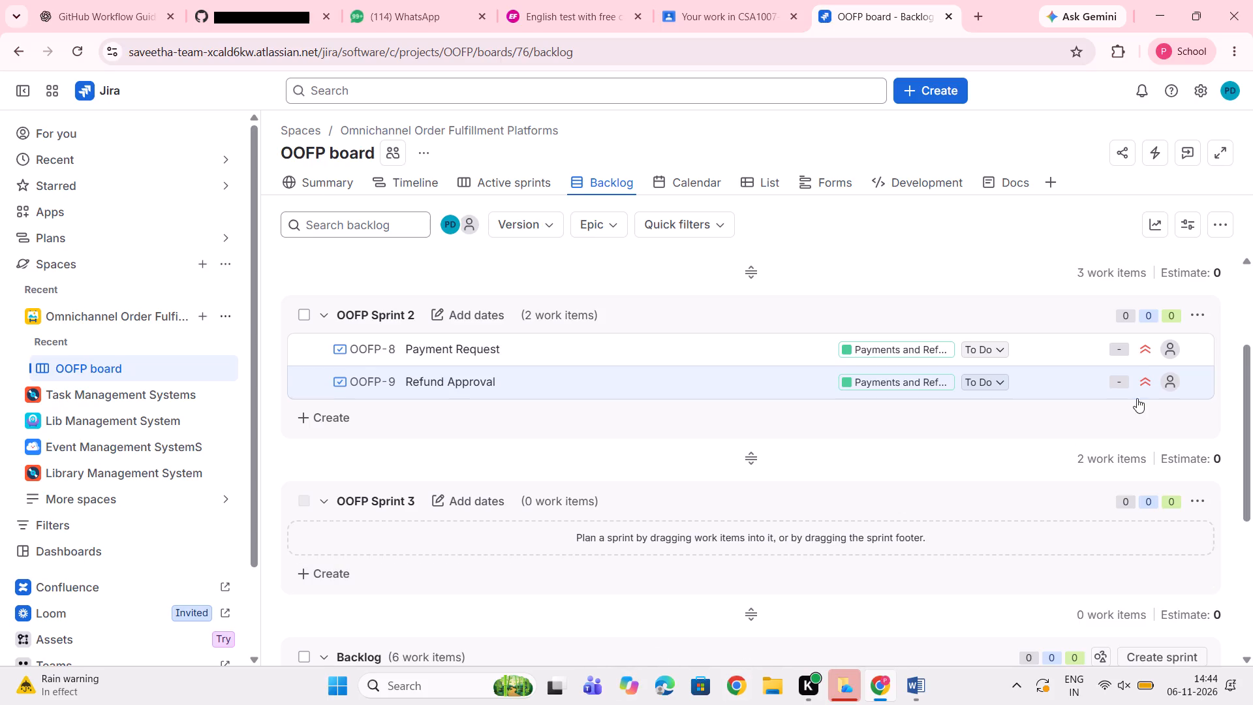
Move the backlog work items OOFP-10, OOFP-11, OOFP-12 and OOFP-13, in that order, into OOFP Sprint 3.
{"action": "left_click_drag", "start_coordinate": [1249, 430], "coordinate": [1249, 497]}
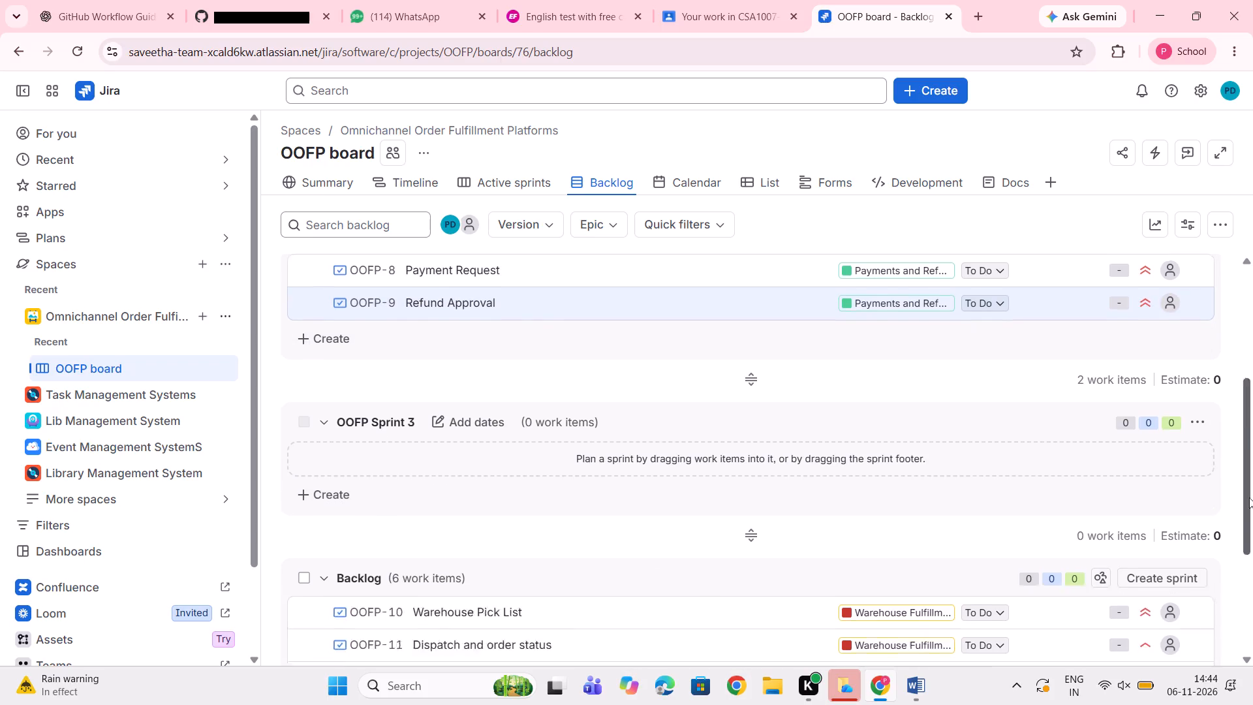
{"action": "left_click_drag", "start_coordinate": [1249, 497], "coordinate": [1250, 573]}
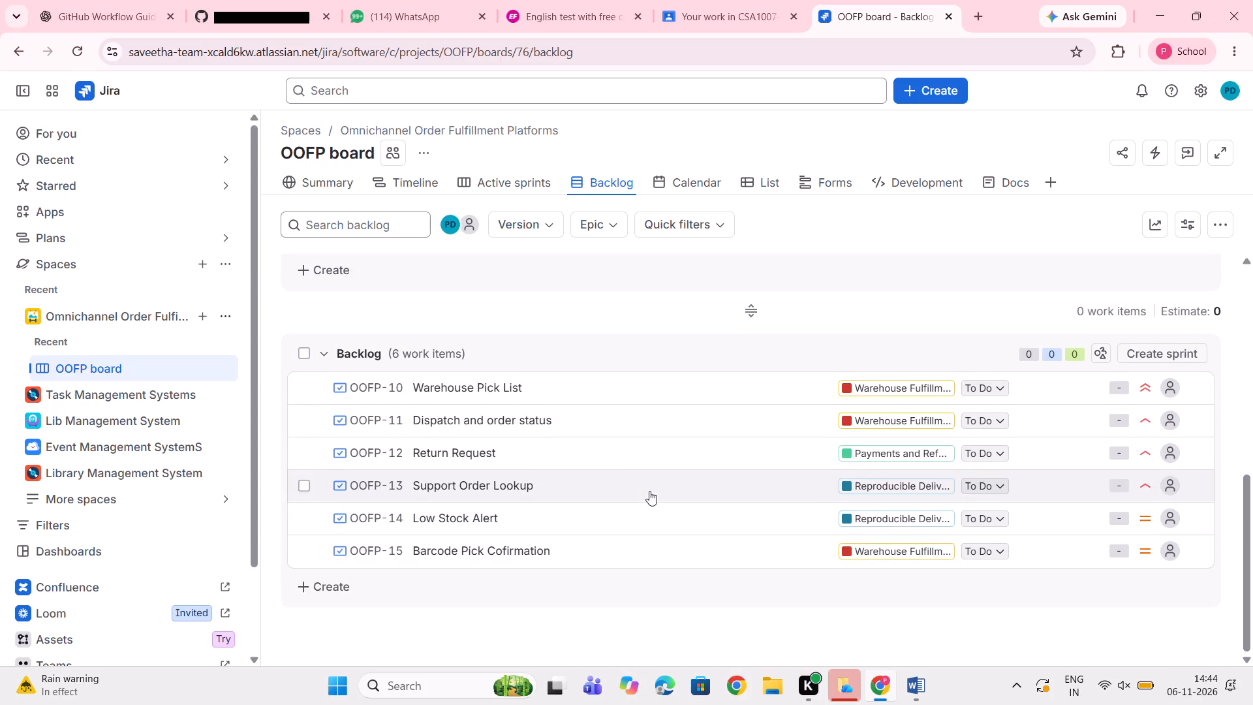
{"action": "left_click_drag", "start_coordinate": [600, 388], "coordinate": [604, 243]}
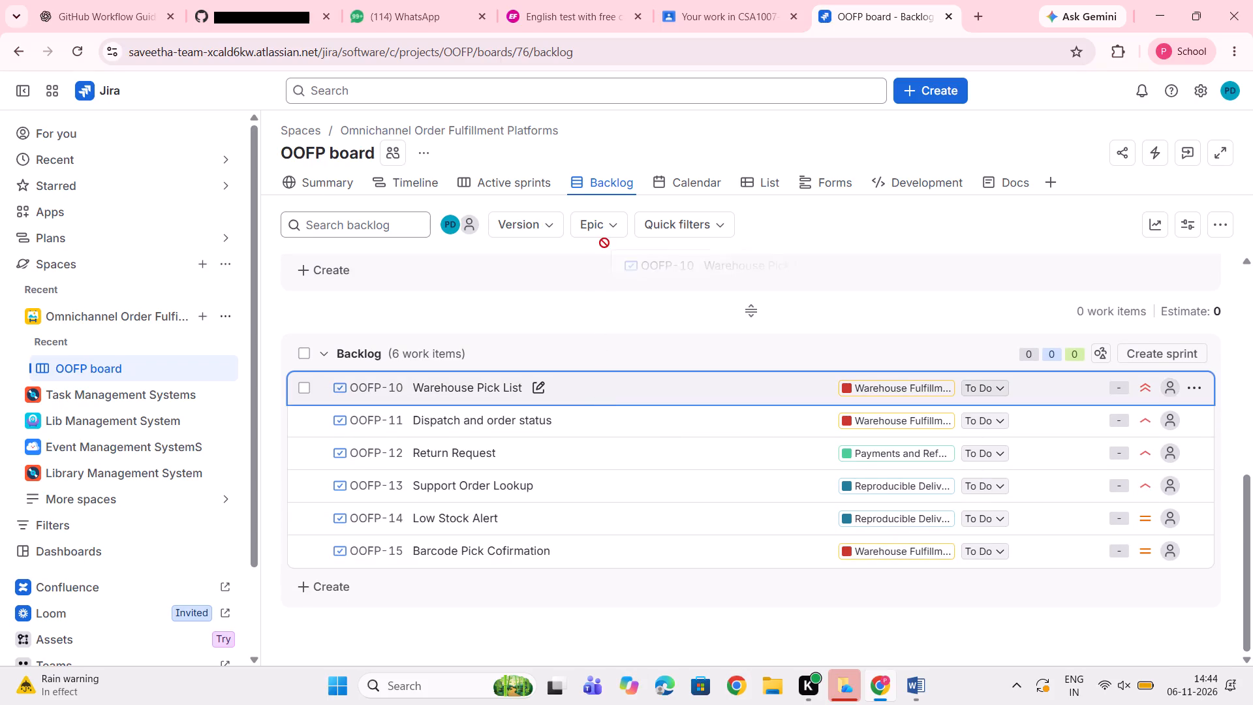
{"action": "left_click_drag", "start_coordinate": [604, 243], "coordinate": [593, 368]}
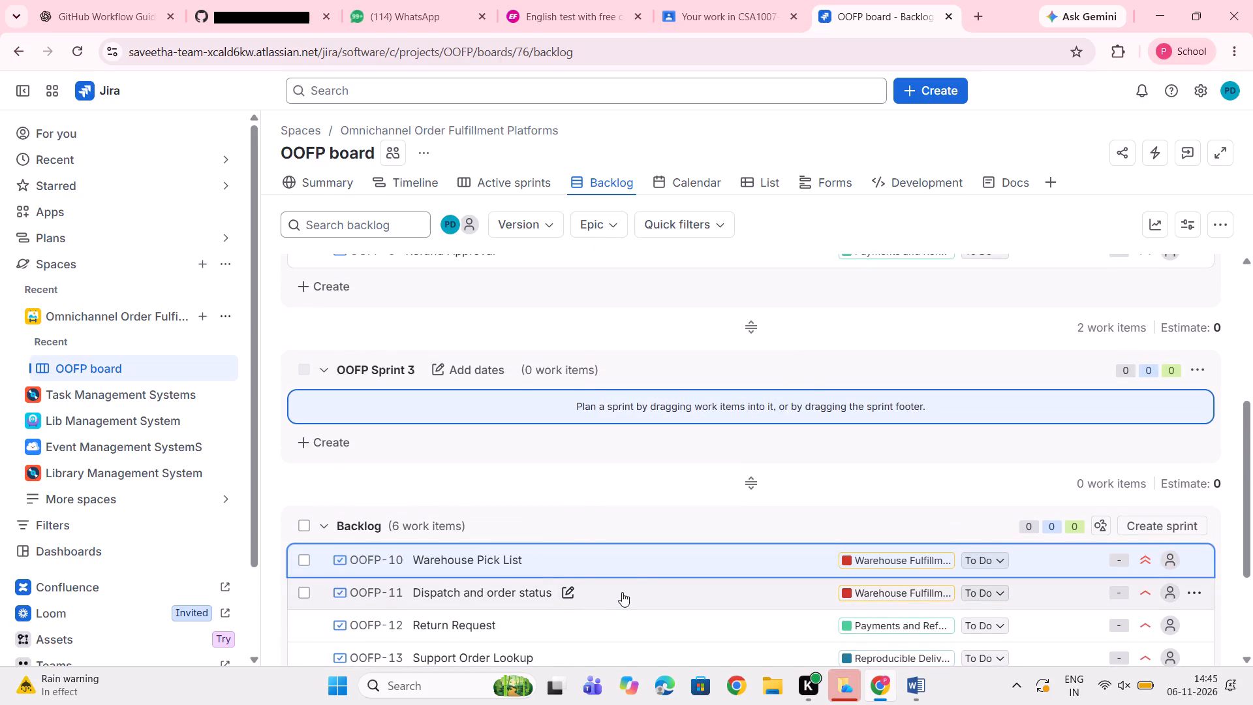
{"action": "left_click_drag", "start_coordinate": [637, 556], "coordinate": [658, 398]}
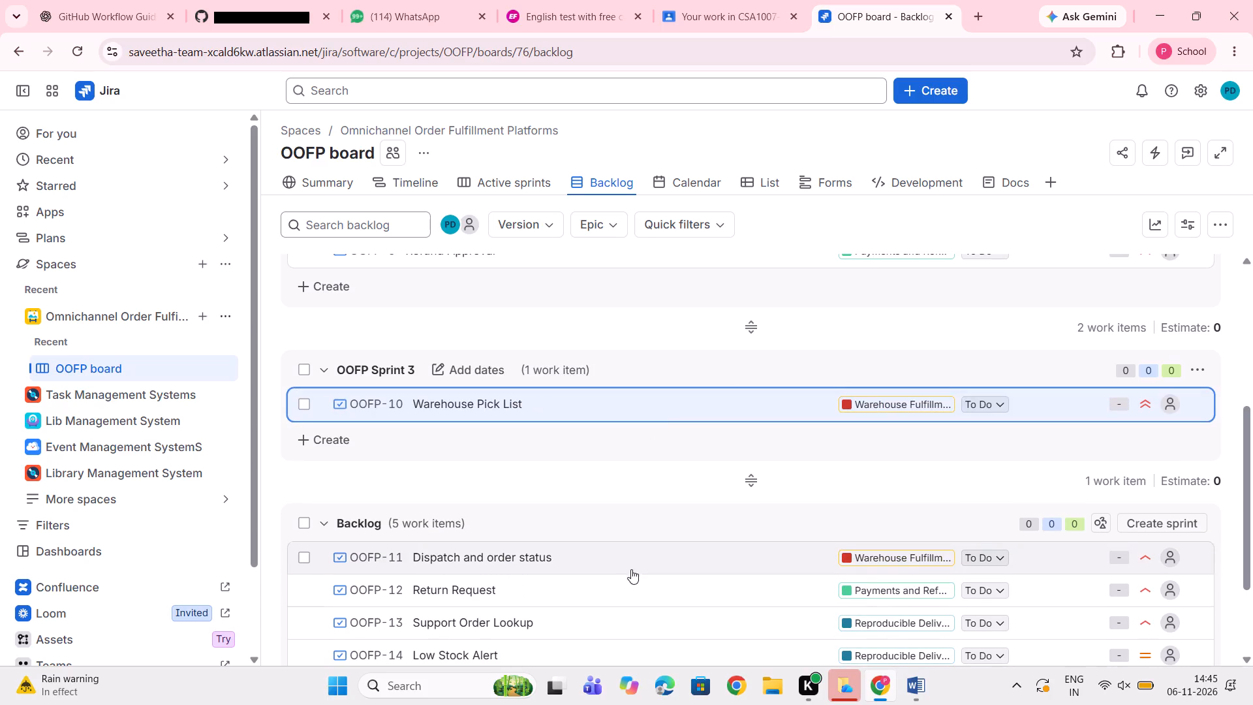
{"action": "left_click_drag", "start_coordinate": [633, 567], "coordinate": [664, 420]}
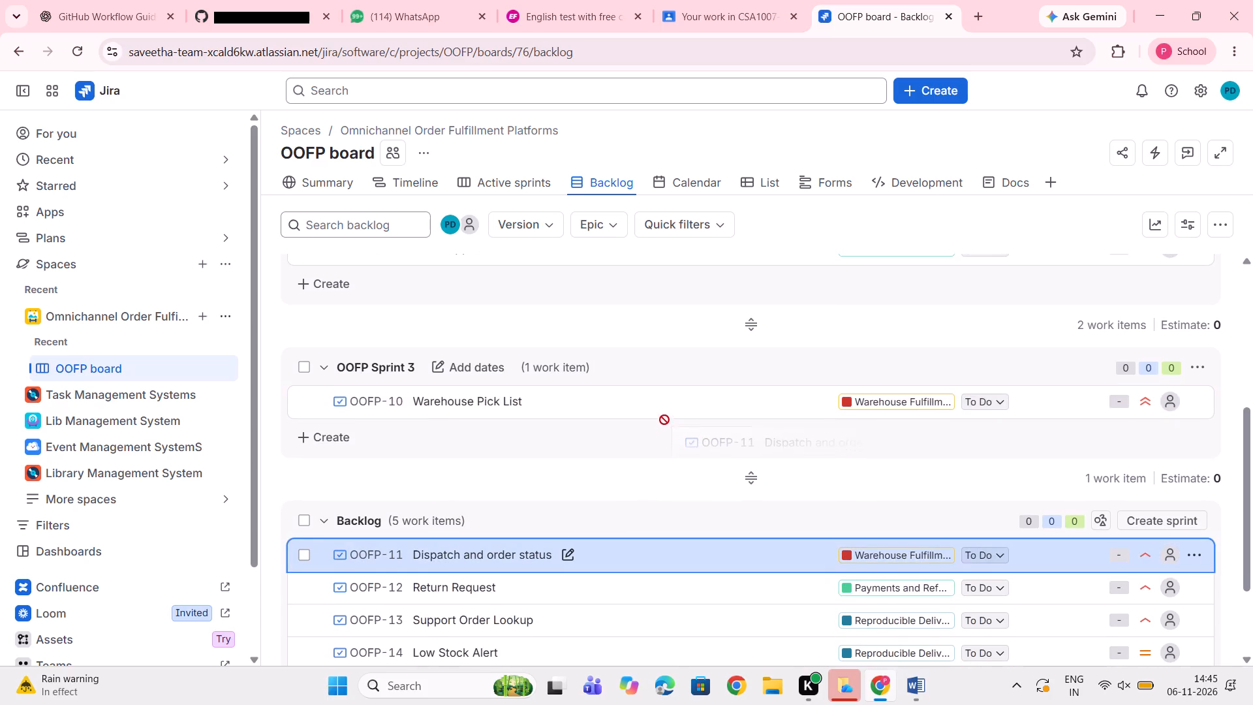
{"action": "left_click_drag", "start_coordinate": [664, 420], "coordinate": [664, 416]}
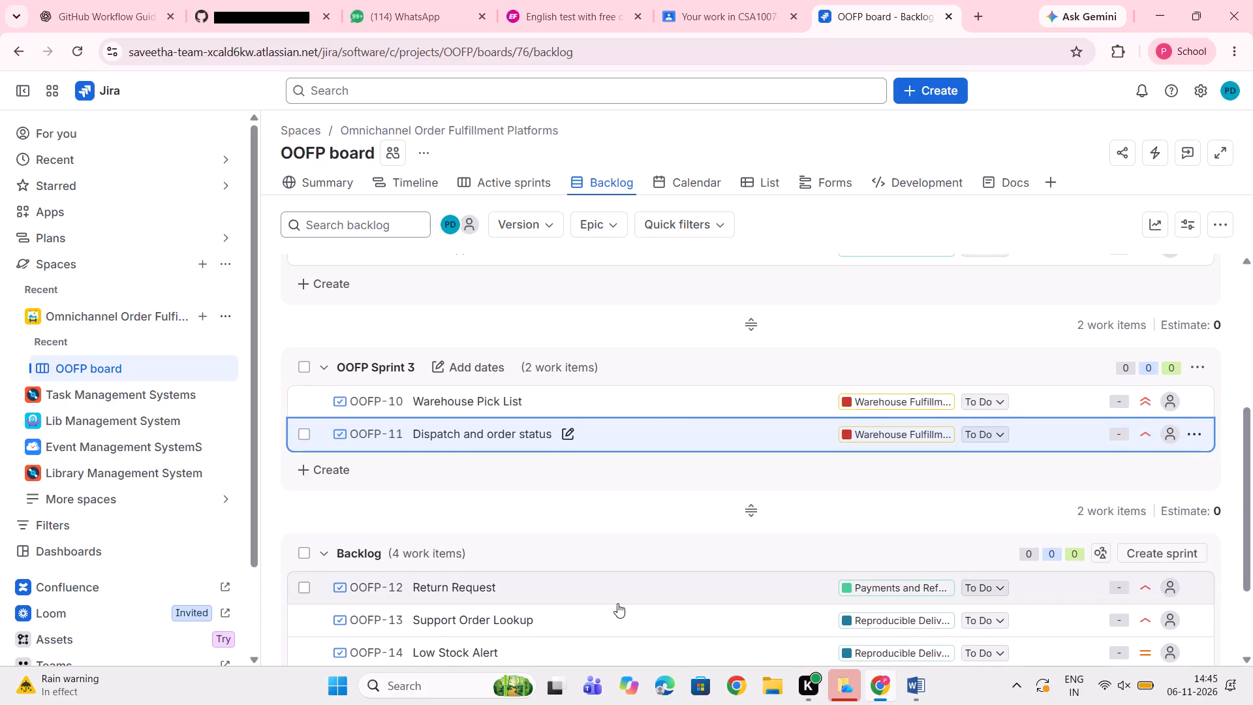
{"action": "left_click", "coordinate": [617, 603]}
{"action": "left_click_drag", "start_coordinate": [625, 586], "coordinate": [650, 409]}
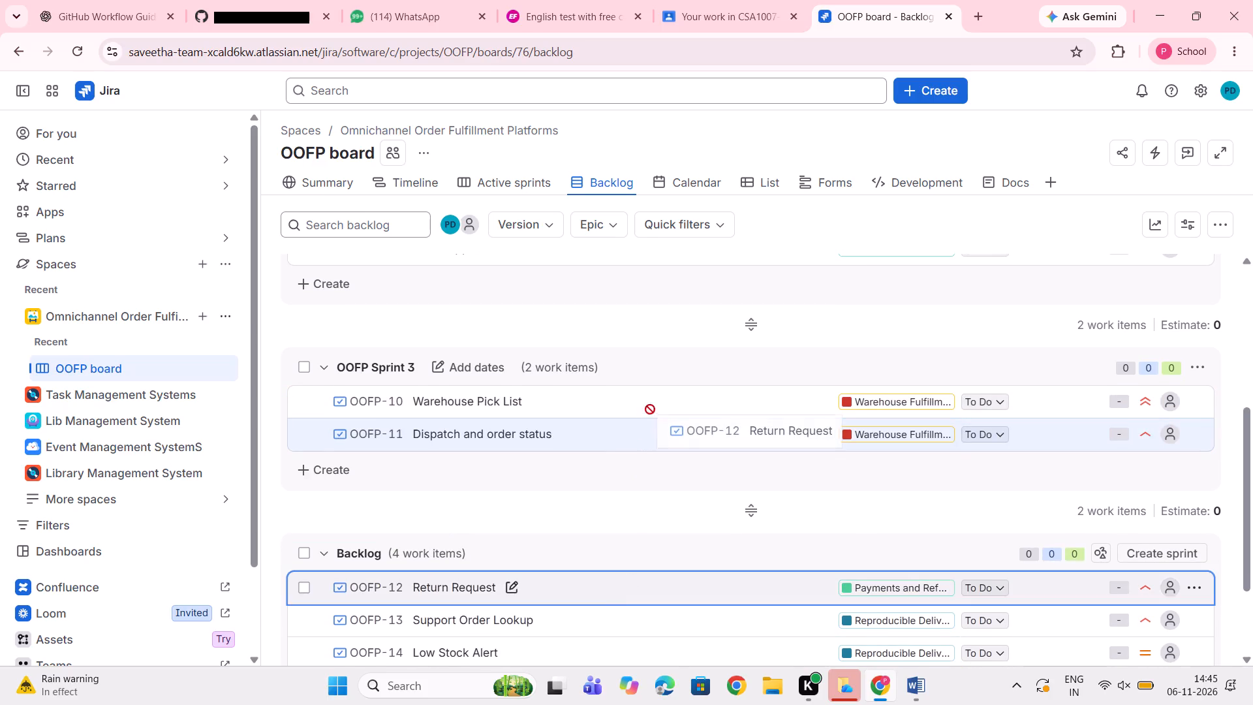
{"action": "left_click_drag", "start_coordinate": [650, 409], "coordinate": [645, 445]}
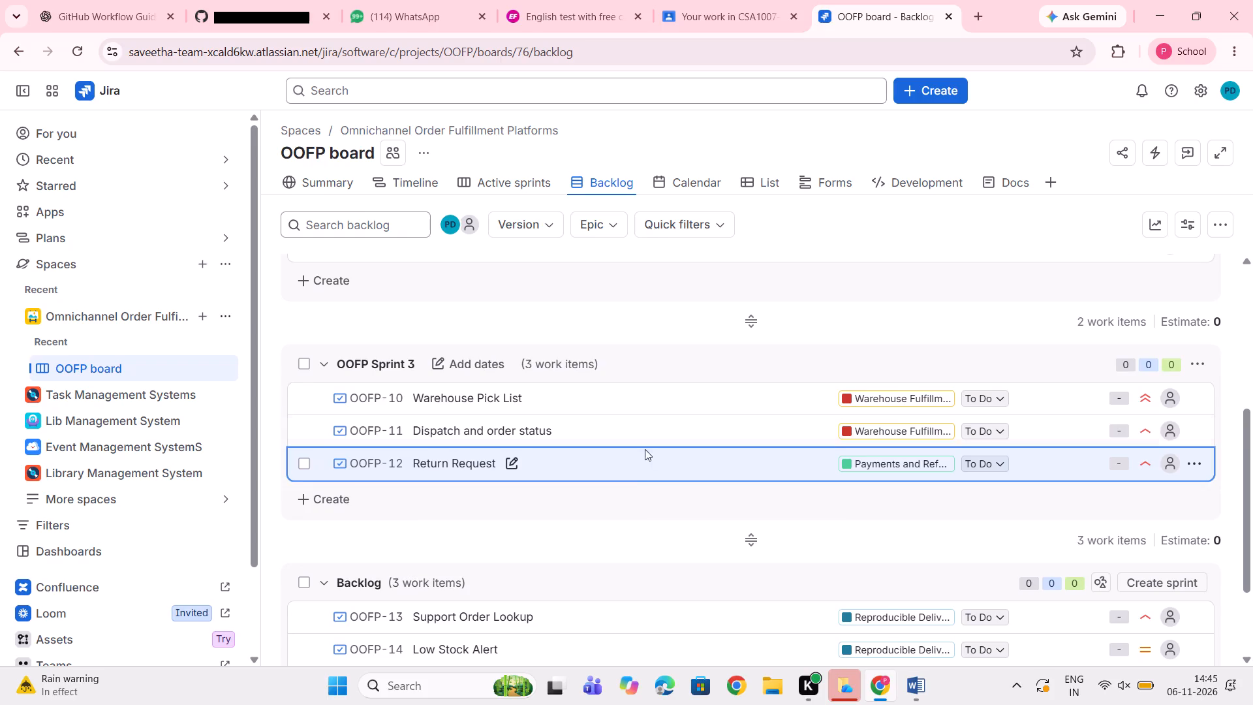
{"action": "left_click_drag", "start_coordinate": [598, 616], "coordinate": [617, 477]}
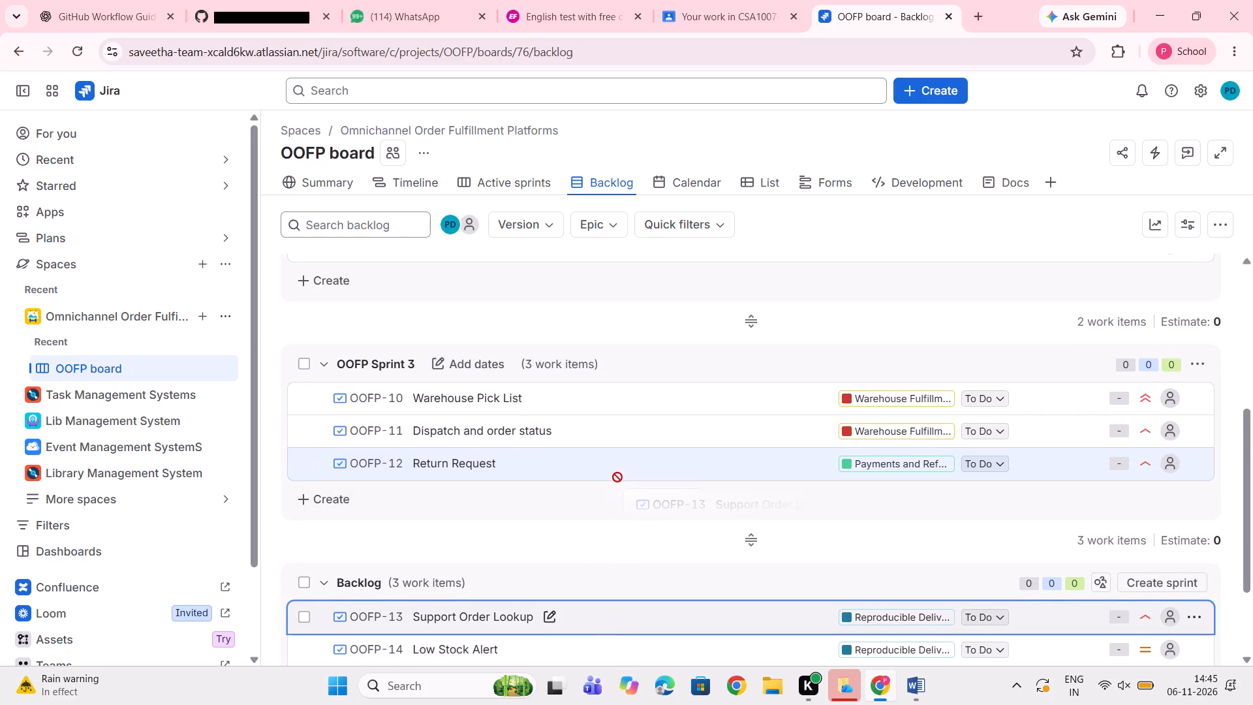
{"action": "left_click_drag", "start_coordinate": [617, 477], "coordinate": [619, 462]}
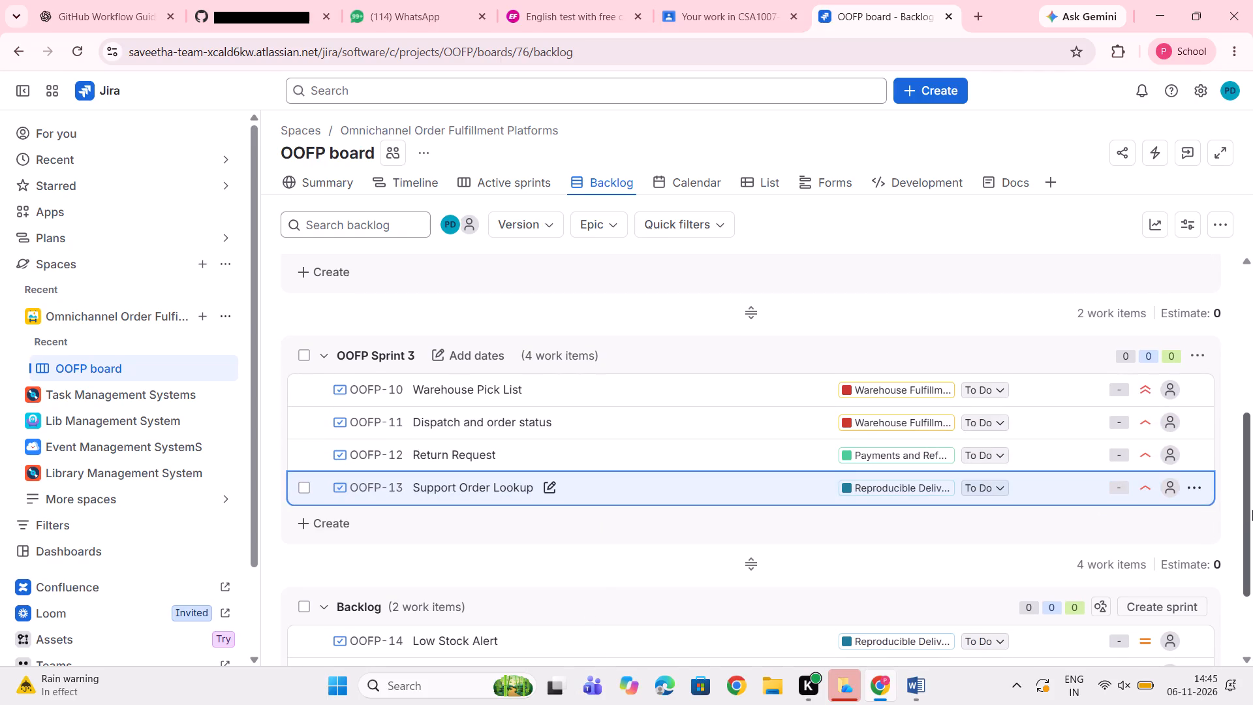
Move the Barcode Pick Cofirmation work item, OOFP-15, from the backlog to the end of OOFP Sprint 3, leaving its details closed.
{"action": "left_click_drag", "start_coordinate": [1246, 505], "coordinate": [1246, 527]}
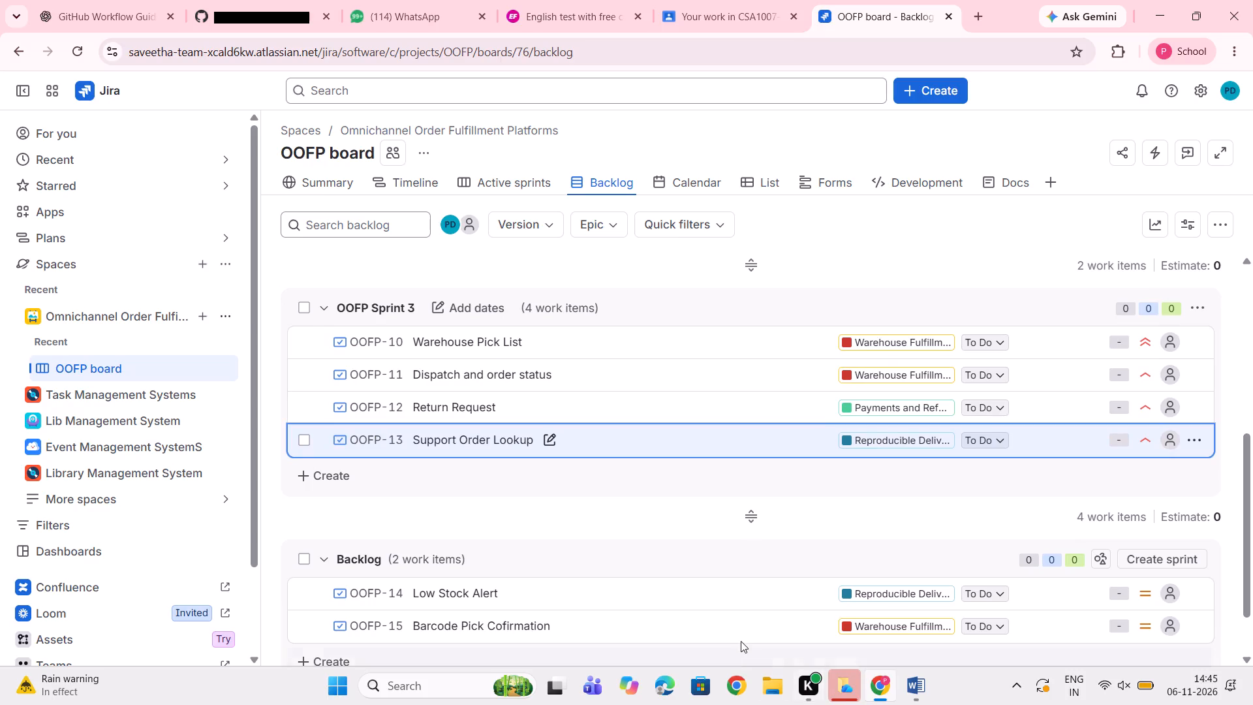
{"action": "left_click", "coordinate": [735, 625]}
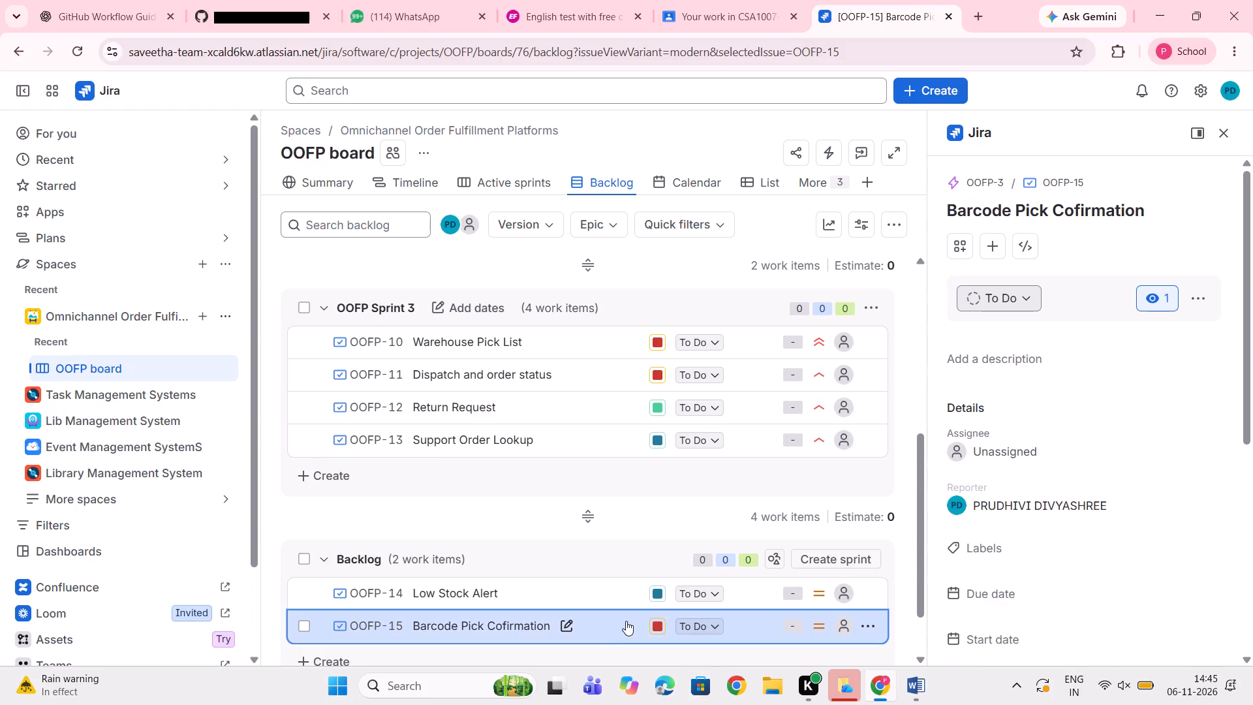
{"action": "left_click_drag", "start_coordinate": [605, 629], "coordinate": [613, 482]}
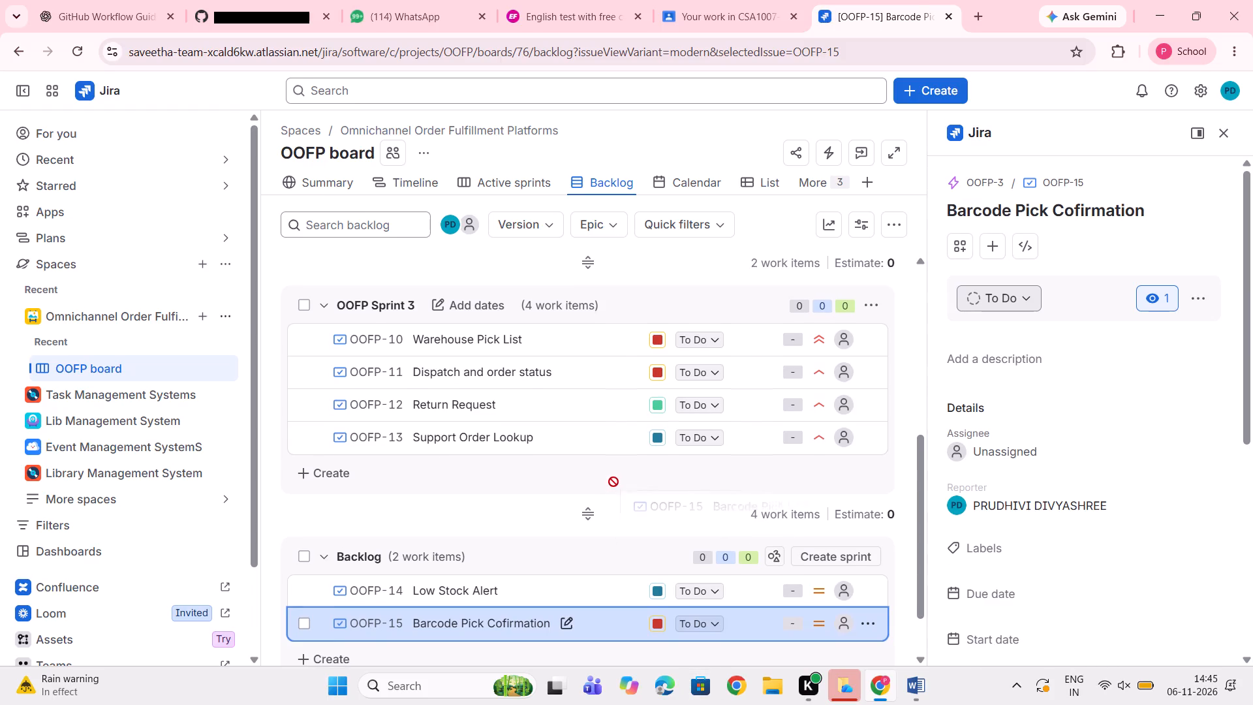
{"action": "left_click_drag", "start_coordinate": [613, 482], "coordinate": [617, 448]}
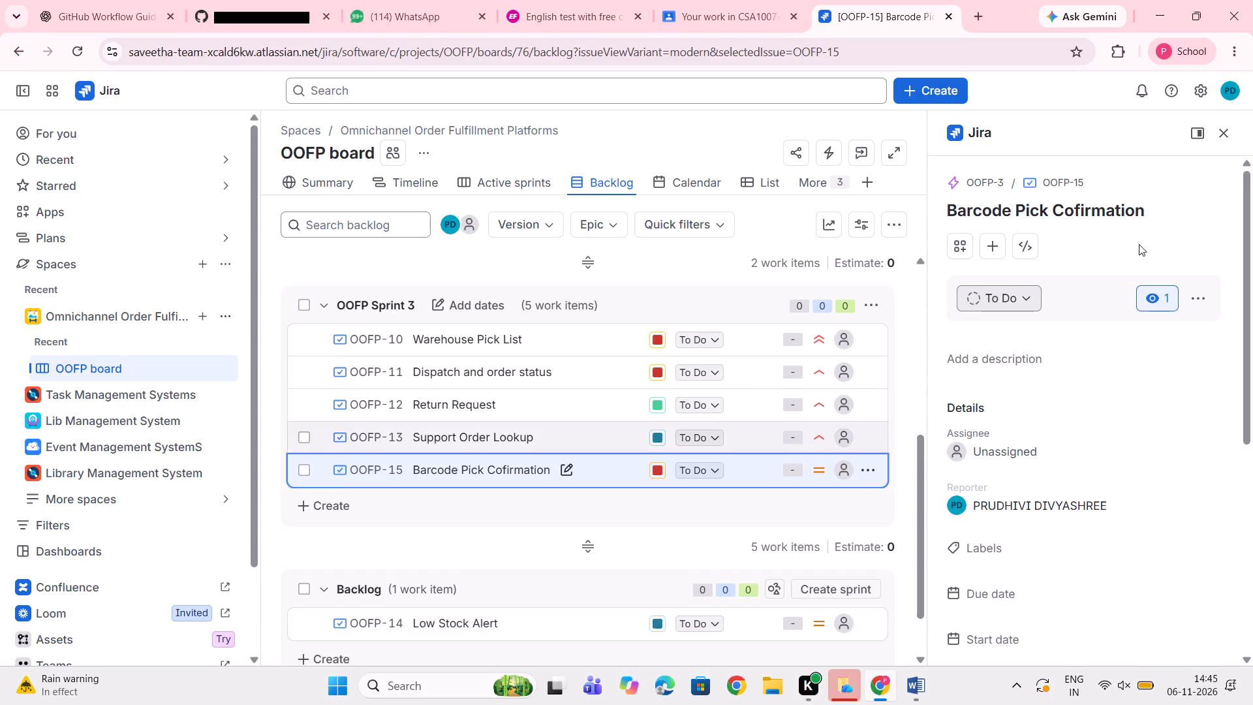
{"action": "left_click", "coordinate": [1224, 132]}
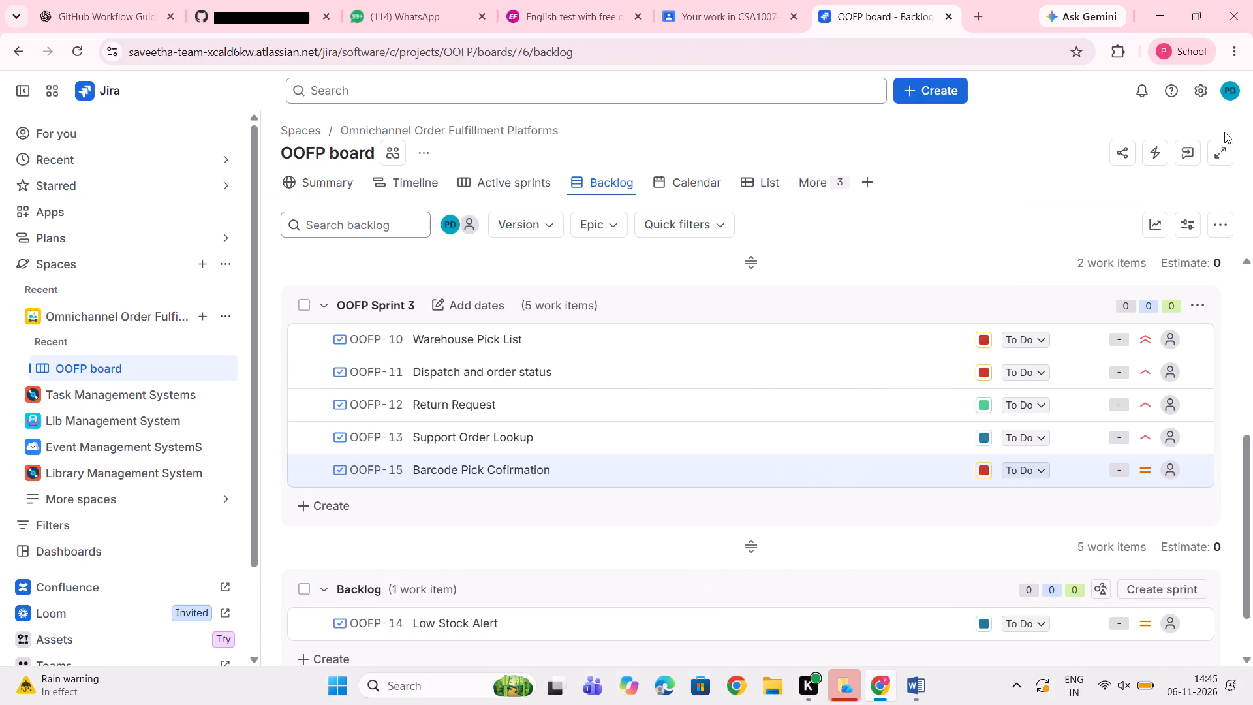